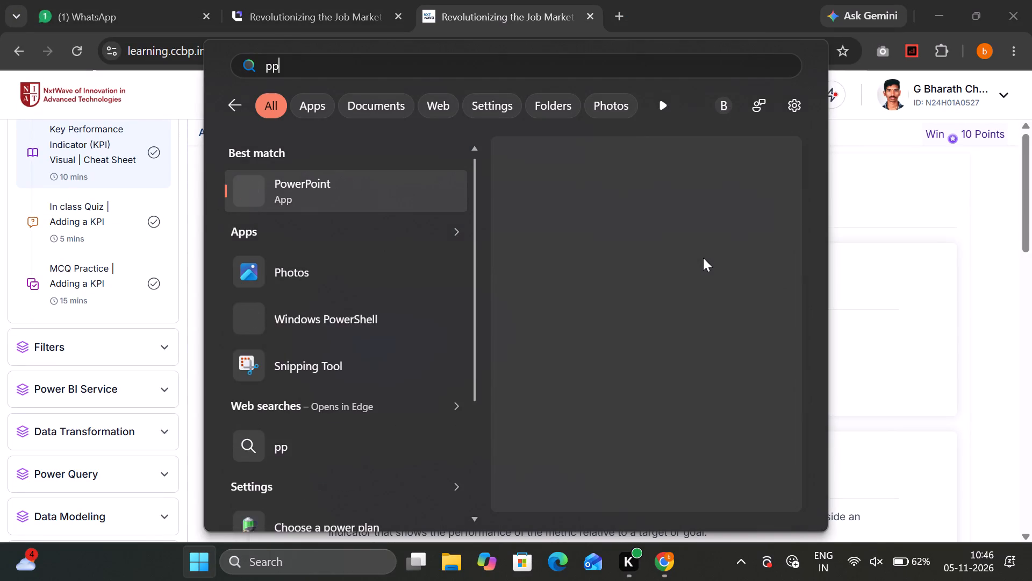
Launch Power BI Desktop from the Windows search.
{"action": "key", "text": "BackSpace"}
{"action": "key", "text": "o"}
{"action": "key", "text": "Return"}
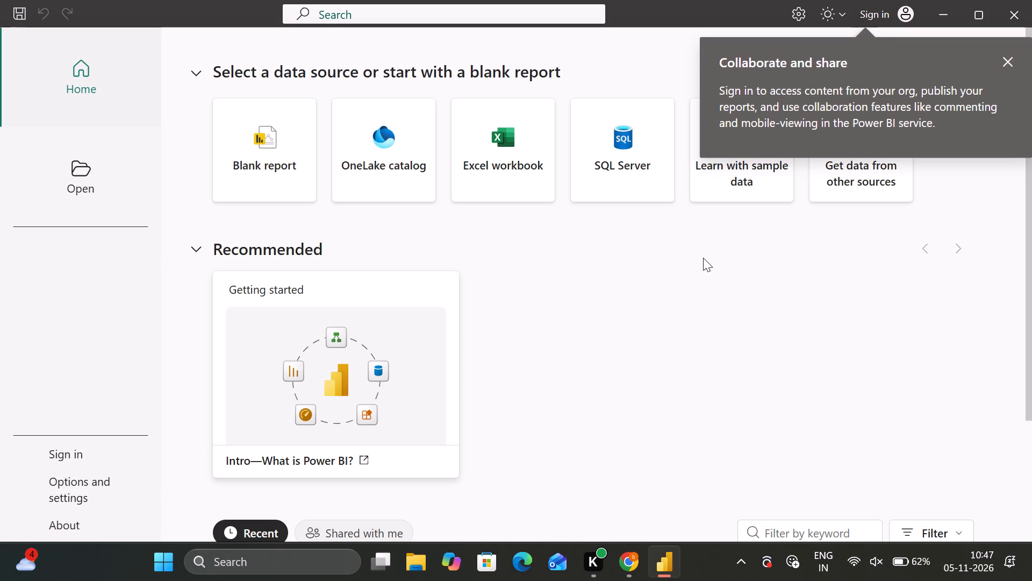
Dismiss the Collaborate and share tip and open the recent report Online Store Dashboard.pbix.
{"action": "scroll", "coordinate": [703, 258], "scroll_direction": "down", "scroll_amount": 1}
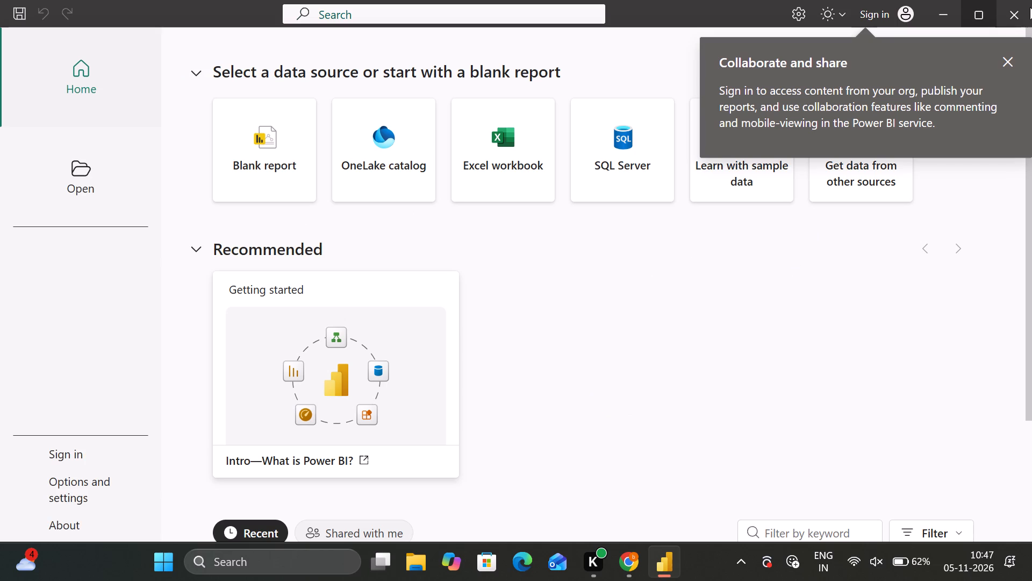
{"action": "left_click", "coordinate": [1010, 63]}
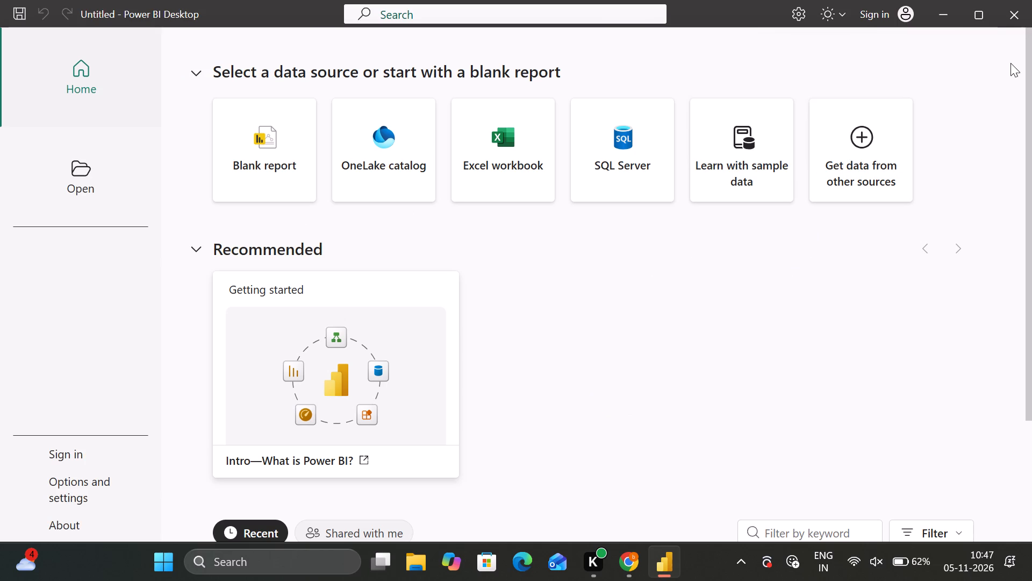
{"action": "scroll", "coordinate": [706, 266], "scroll_direction": "down", "scroll_amount": 4}
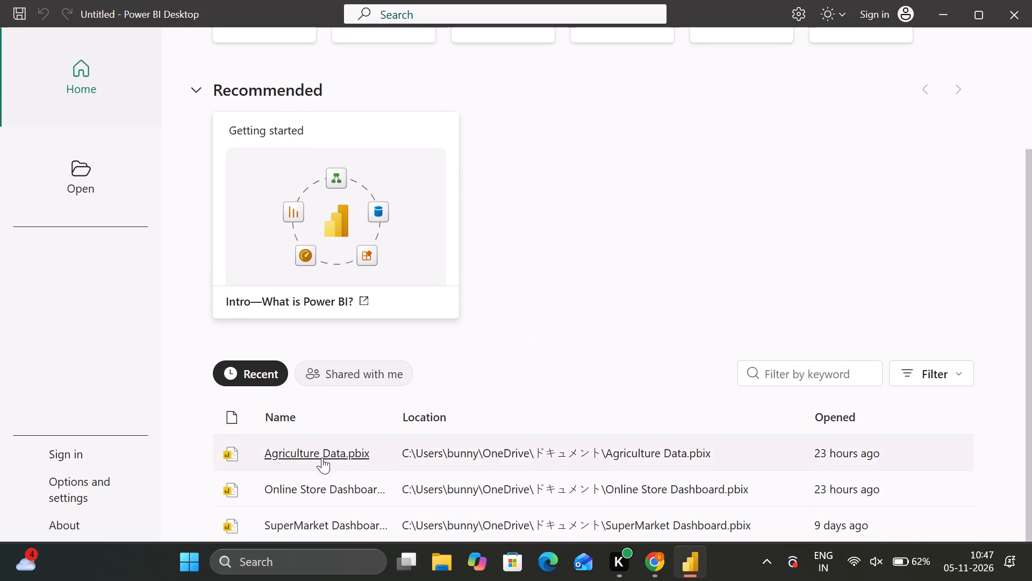
{"action": "left_click", "coordinate": [318, 490]}
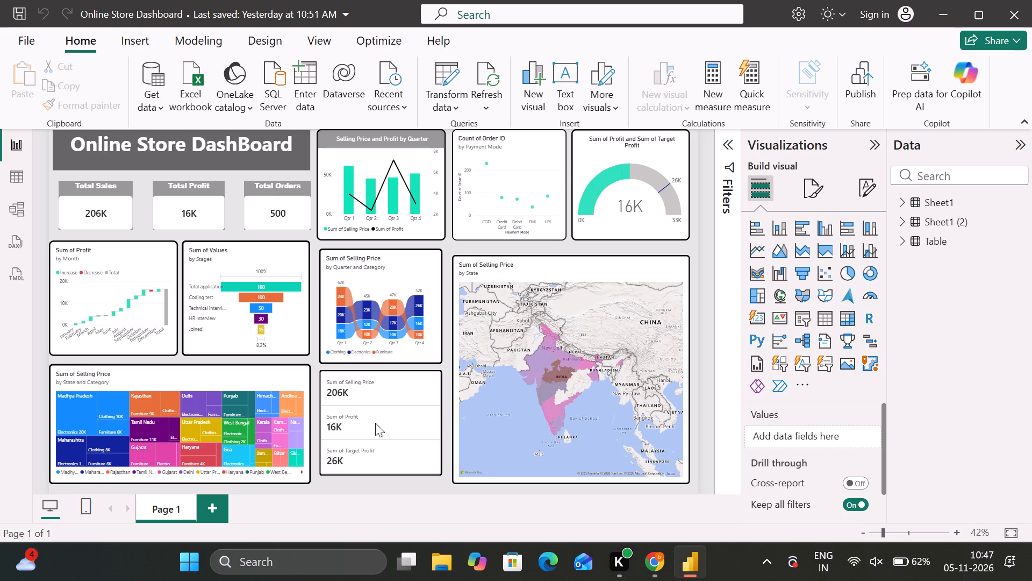
Shrink the Sum of Selling Price by Quarter and Category ribbon chart and move it against the Sum of Values funnel chart.
{"action": "left_click", "coordinate": [372, 293]}
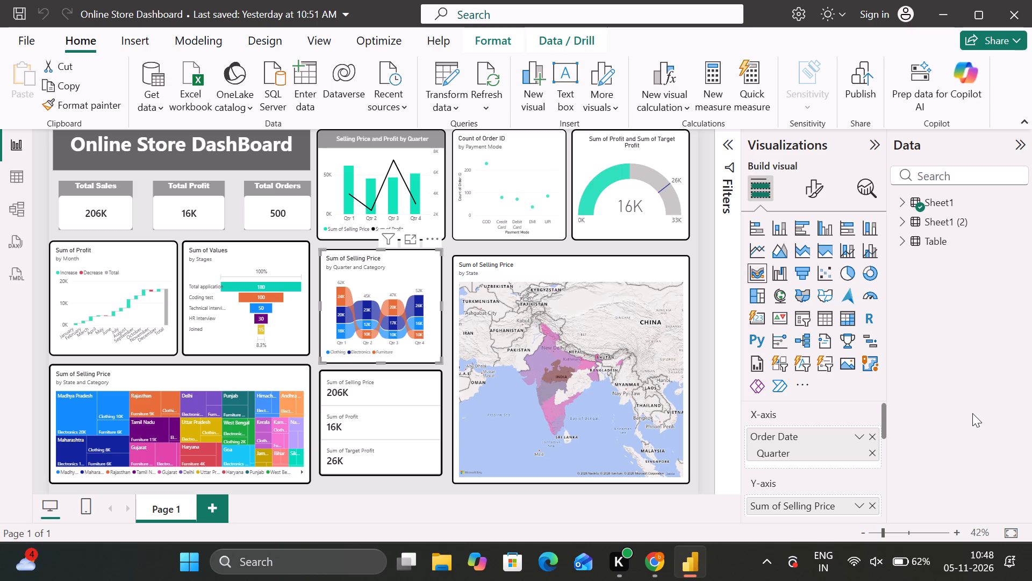
{"action": "scroll", "coordinate": [813, 446], "scroll_direction": "down", "scroll_amount": 1}
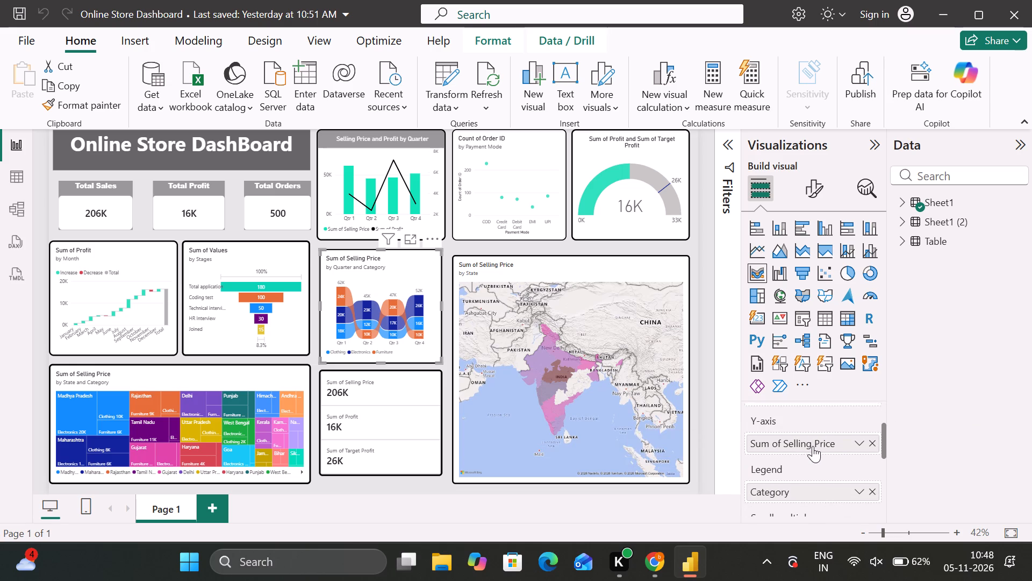
{"action": "scroll", "coordinate": [813, 446], "scroll_direction": "down", "scroll_amount": 1}
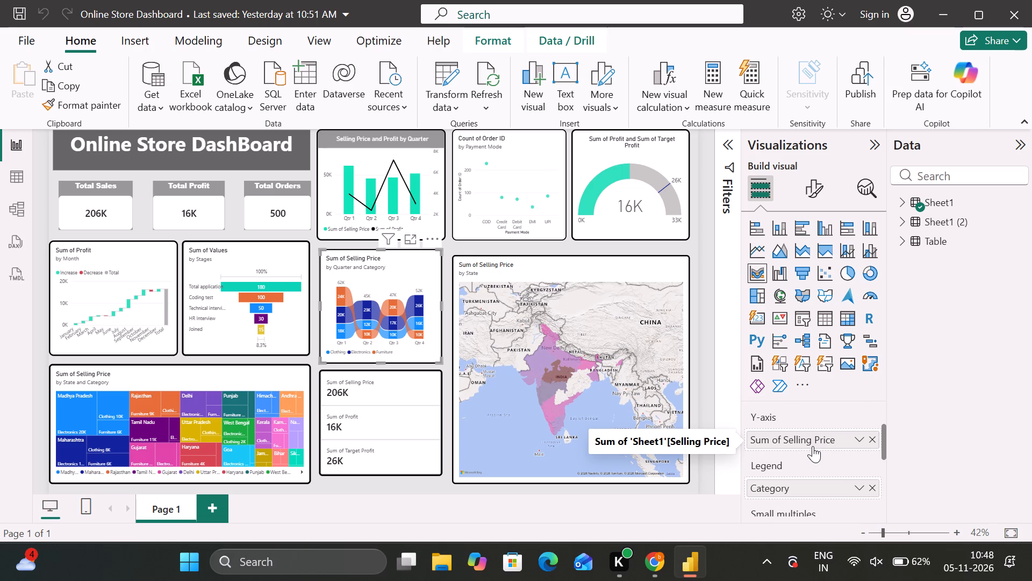
{"action": "scroll", "coordinate": [813, 446], "scroll_direction": "down", "scroll_amount": 1}
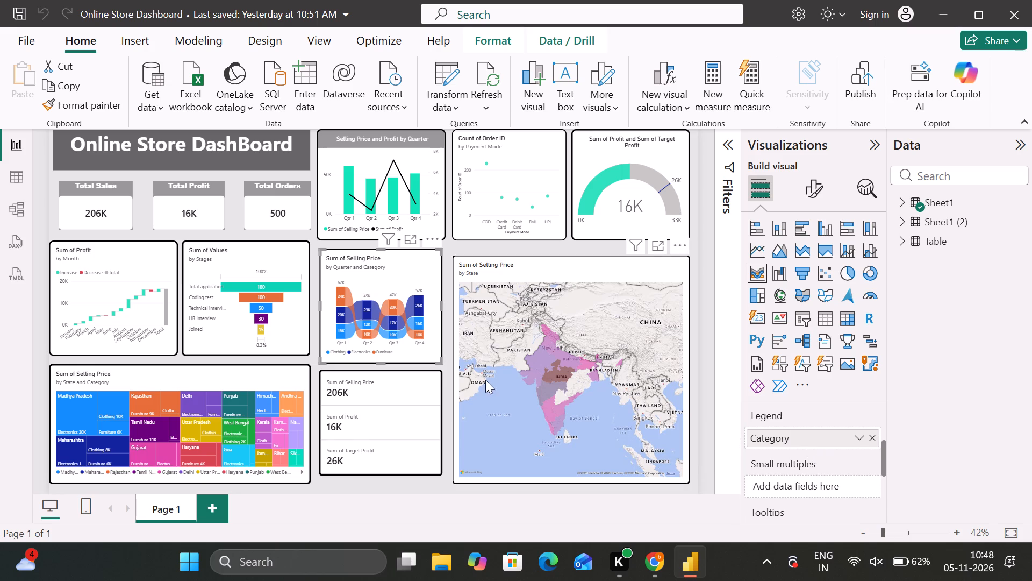
{"action": "left_click_drag", "start_coordinate": [441, 362], "coordinate": [422, 327]}
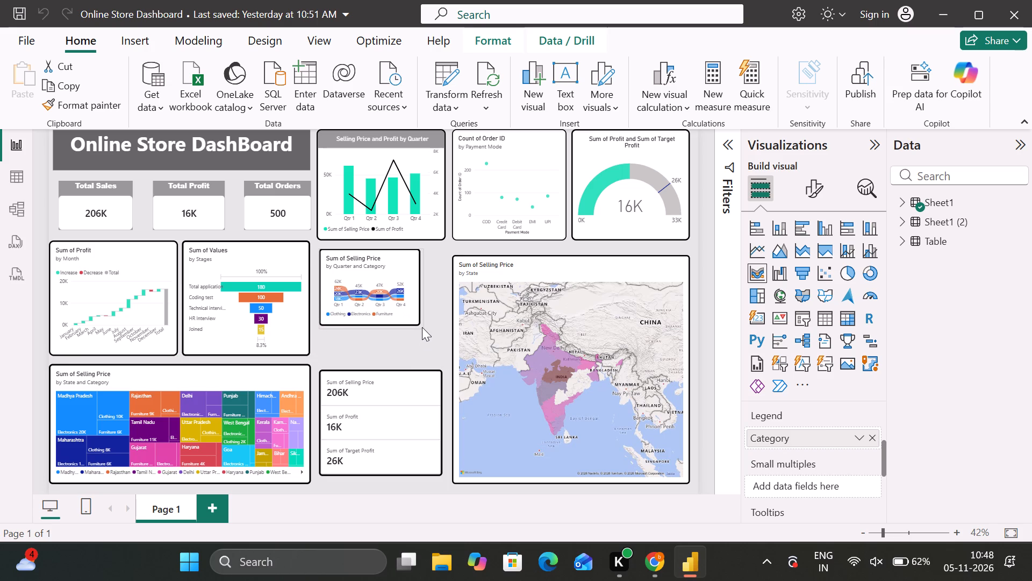
{"action": "left_click_drag", "start_coordinate": [422, 327], "coordinate": [410, 329]}
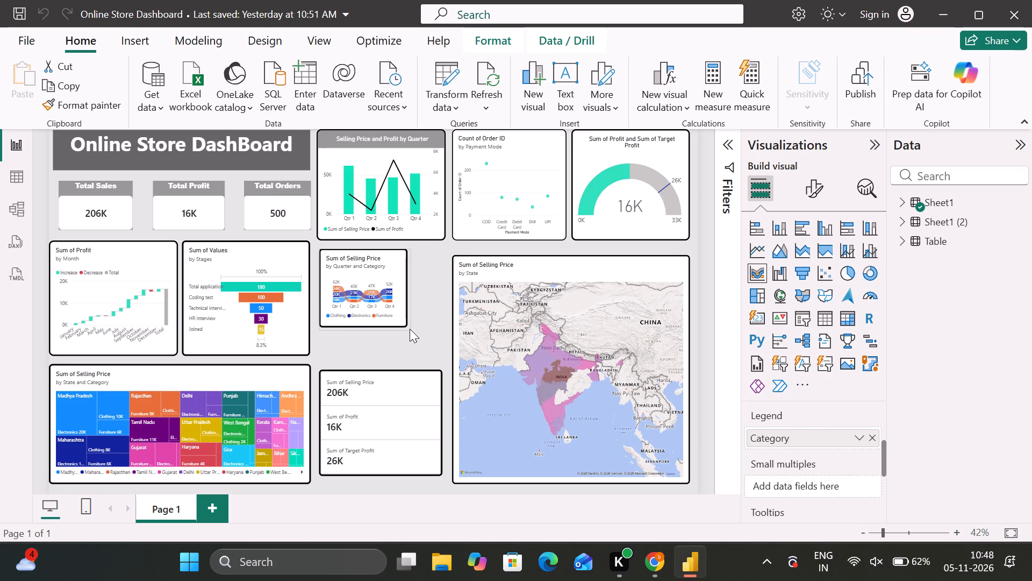
{"action": "left_click_drag", "start_coordinate": [410, 329], "coordinate": [374, 340]}
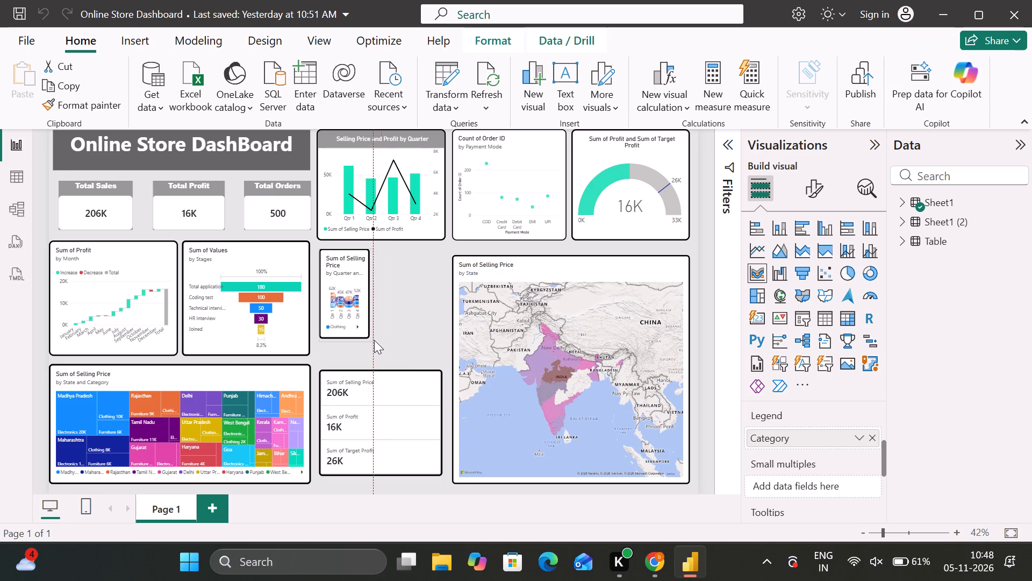
{"action": "left_click_drag", "start_coordinate": [374, 340], "coordinate": [382, 329]}
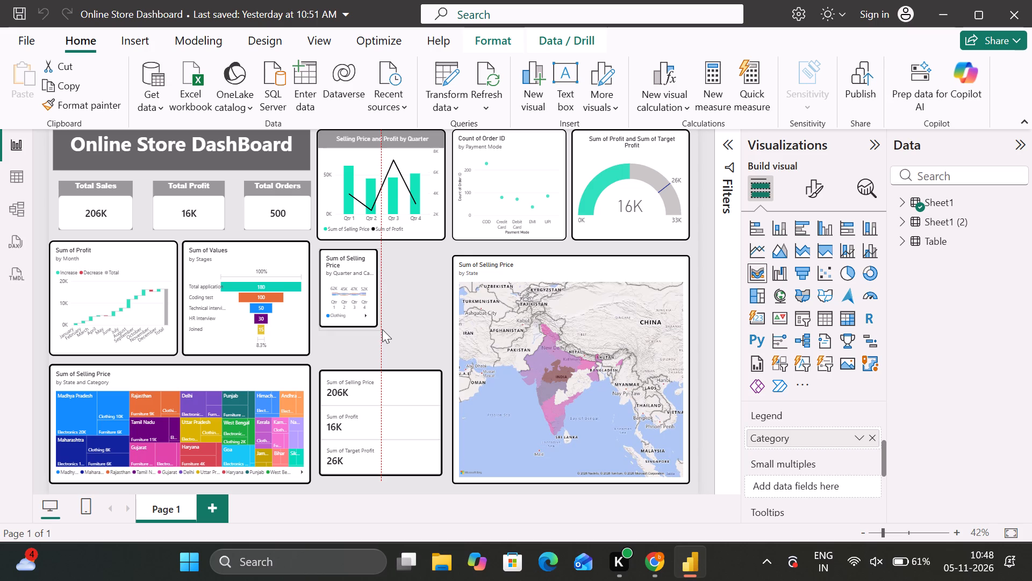
{"action": "left_click_drag", "start_coordinate": [382, 329], "coordinate": [389, 321]}
{"action": "left_click_drag", "start_coordinate": [354, 288], "coordinate": [342, 277]}
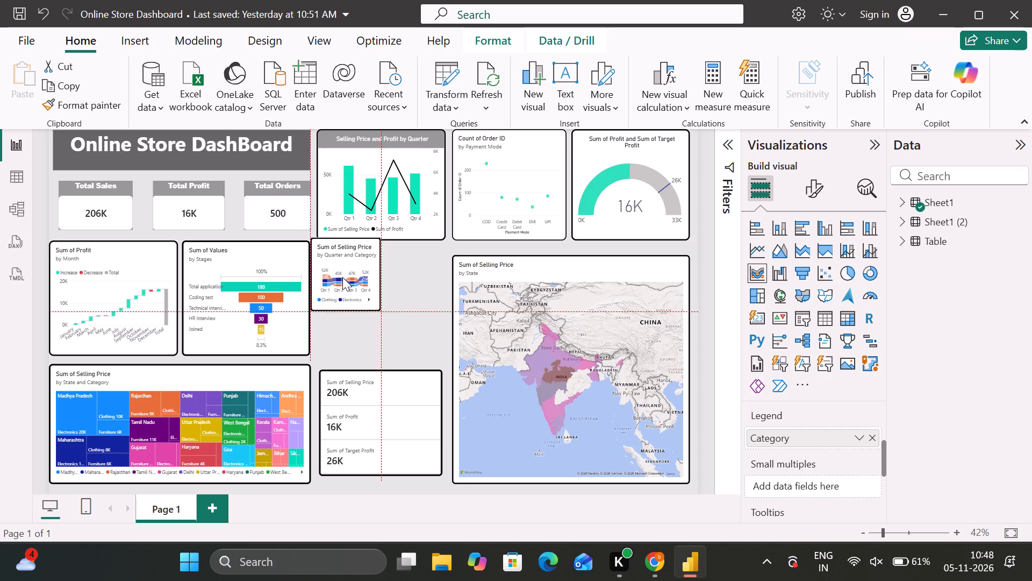
{"action": "left_click_drag", "start_coordinate": [342, 277], "coordinate": [342, 280]}
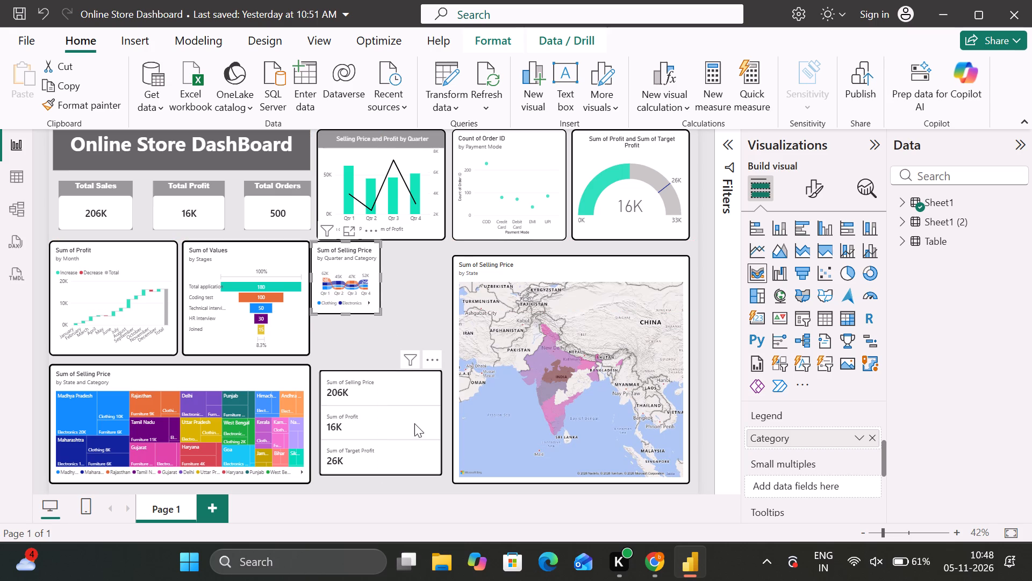
Shrink the multi-row card of selling price, profit and target profit, and place it against the ribbon chart's right edge with matching height.
{"action": "left_click", "coordinate": [414, 426]}
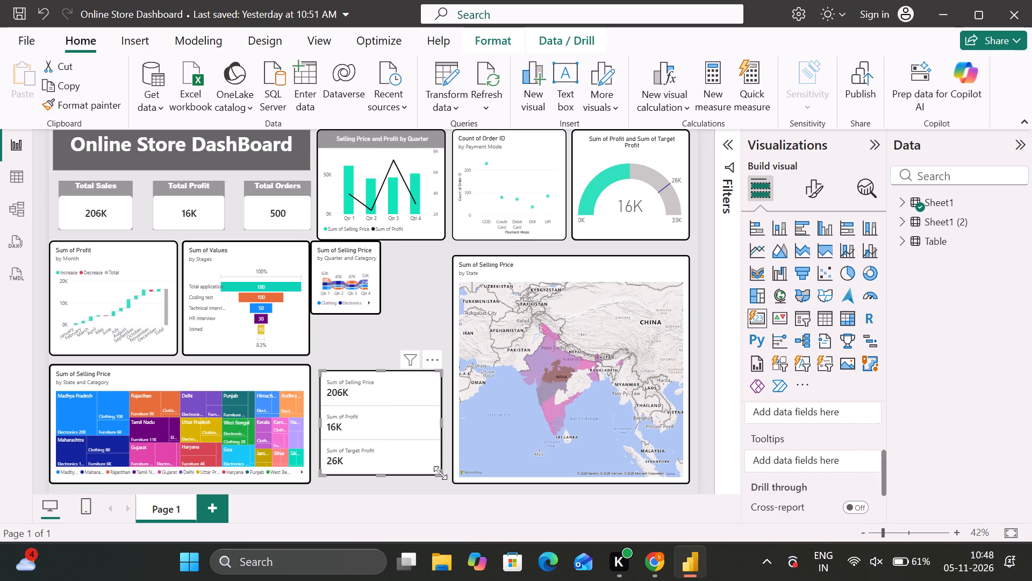
{"action": "left_click_drag", "start_coordinate": [440, 473], "coordinate": [392, 423]}
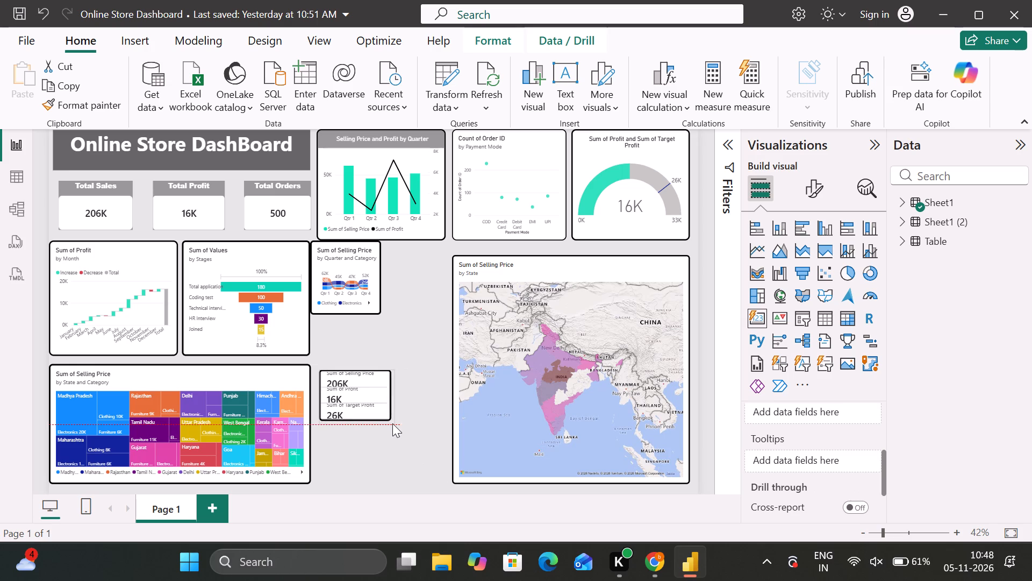
{"action": "left_click_drag", "start_coordinate": [392, 423], "coordinate": [391, 436]}
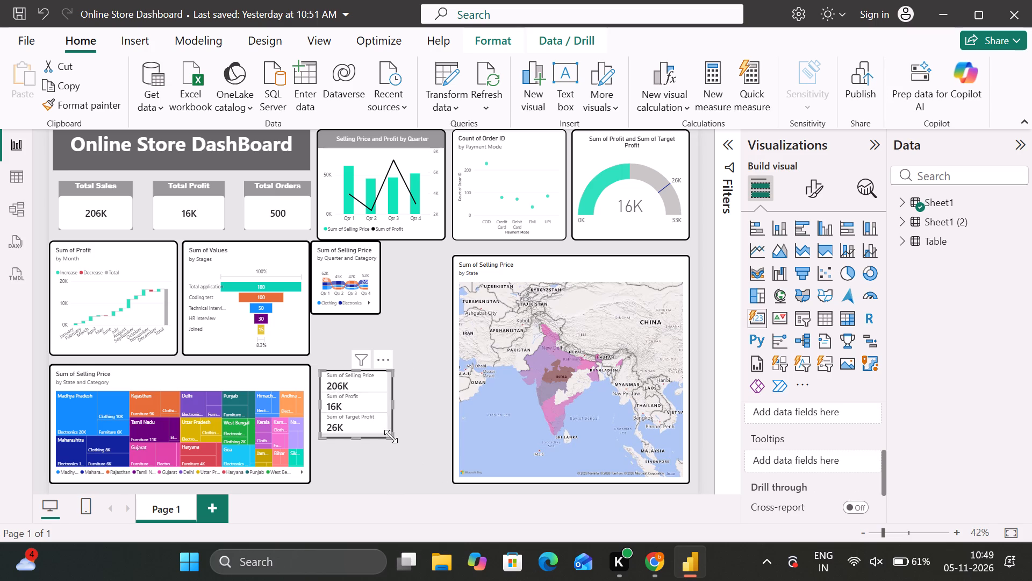
{"action": "left_click_drag", "start_coordinate": [345, 398], "coordinate": [404, 272]}
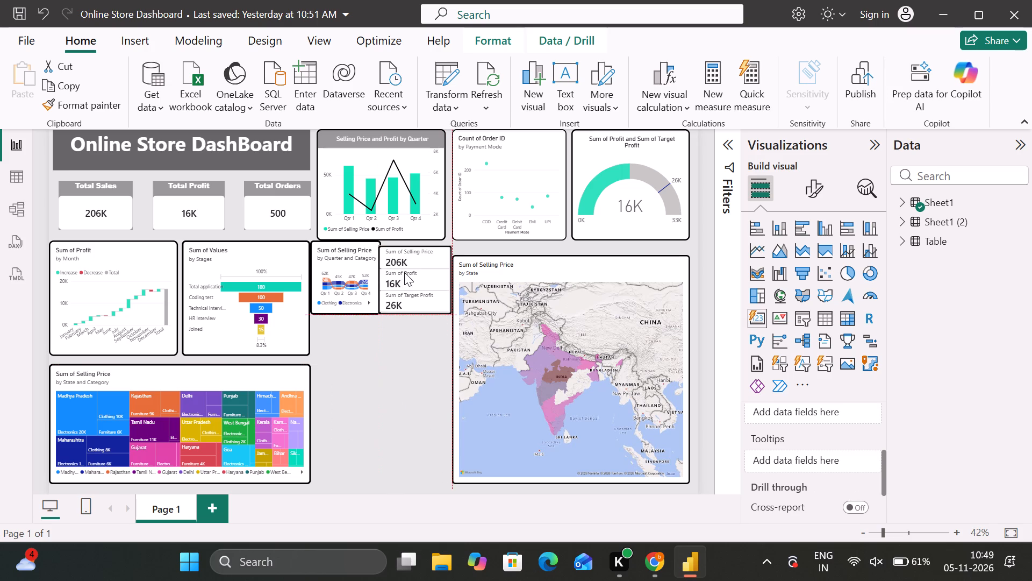
{"action": "left_click_drag", "start_coordinate": [404, 272], "coordinate": [407, 252]}
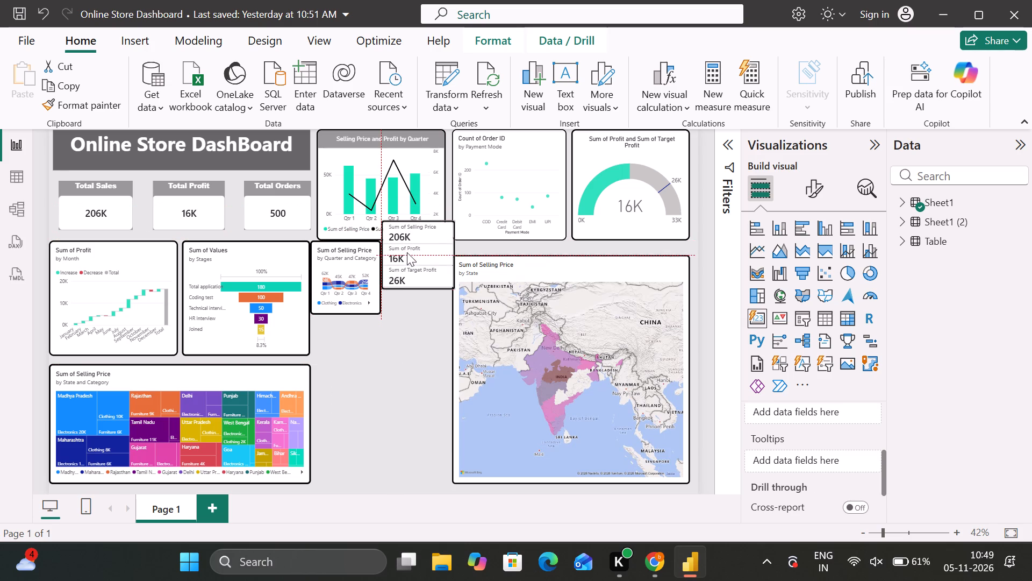
{"action": "left_click_drag", "start_coordinate": [407, 252], "coordinate": [405, 264]}
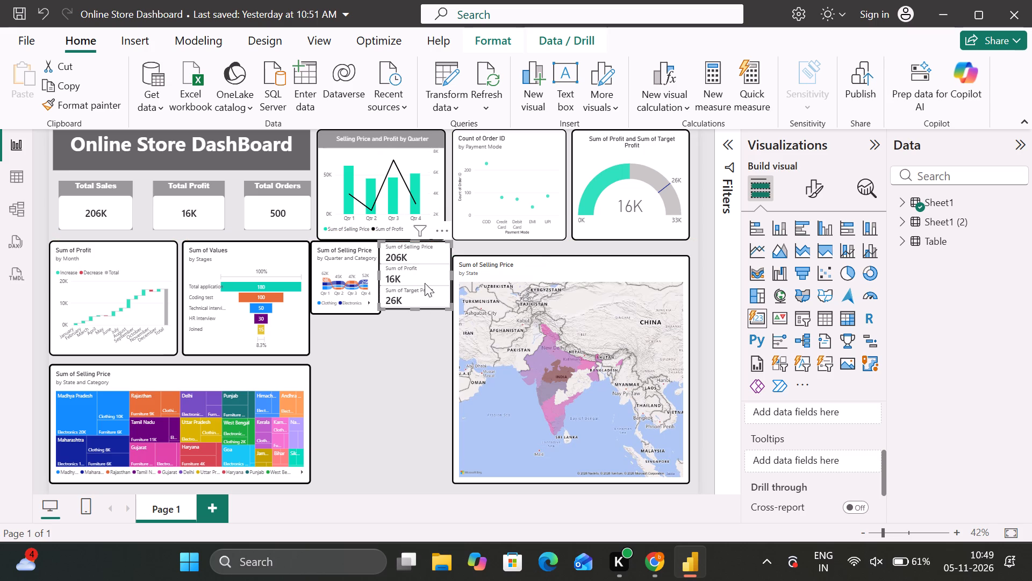
{"action": "left_click_drag", "start_coordinate": [447, 306], "coordinate": [447, 317]}
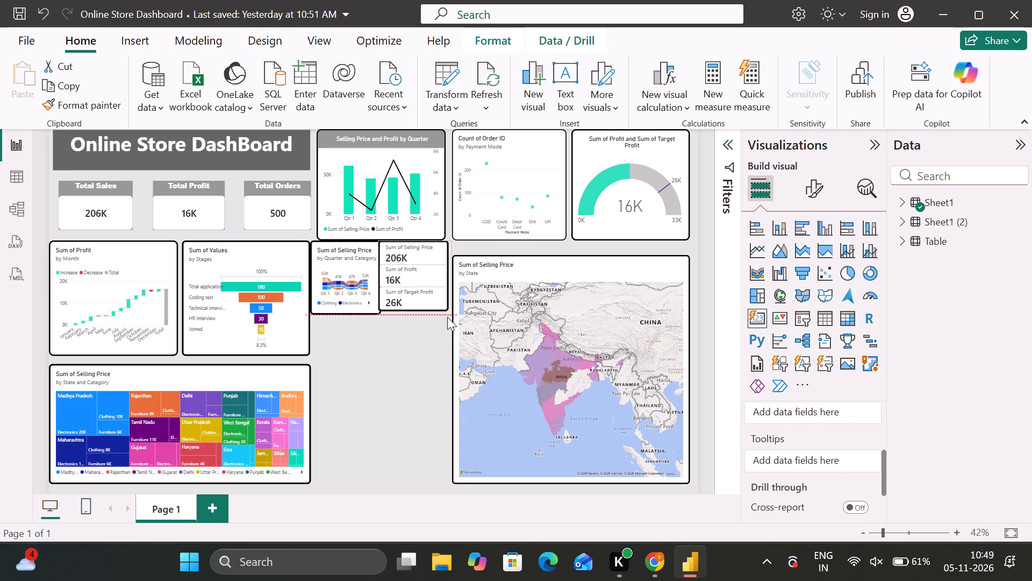
{"action": "left_click_drag", "start_coordinate": [447, 317], "coordinate": [447, 318]}
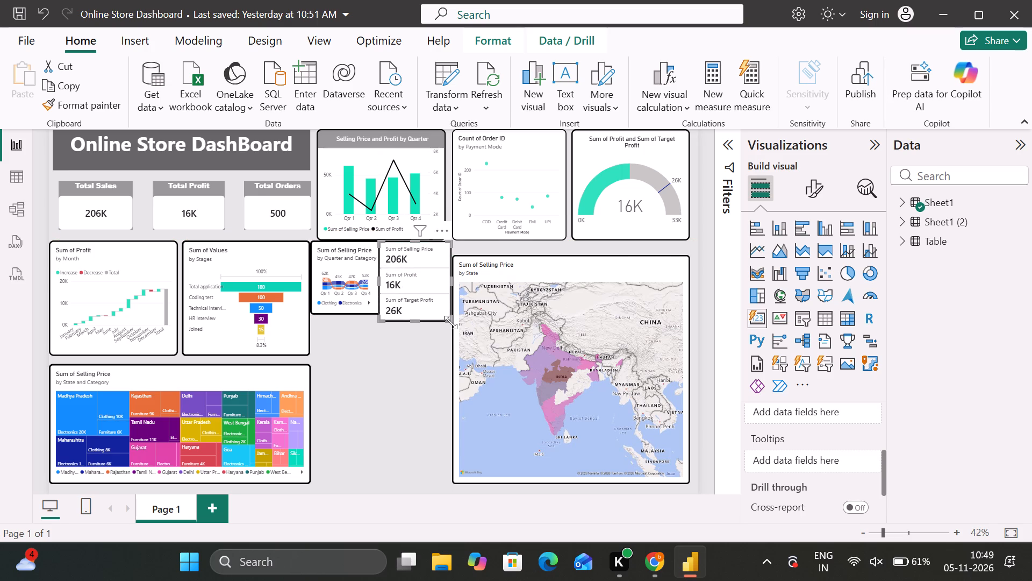
{"action": "left_click", "coordinate": [450, 321]}
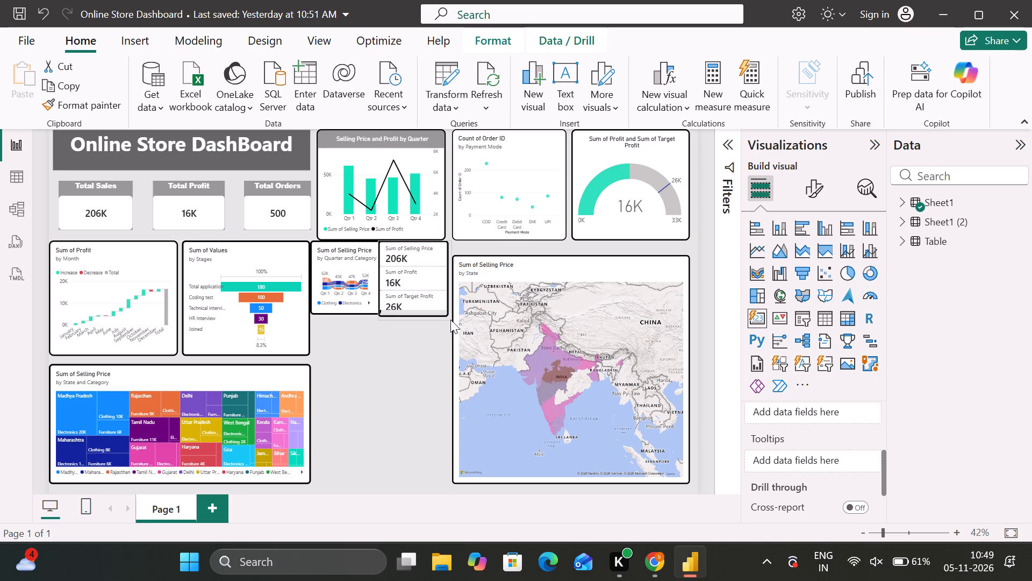
{"action": "left_click", "coordinate": [365, 364]}
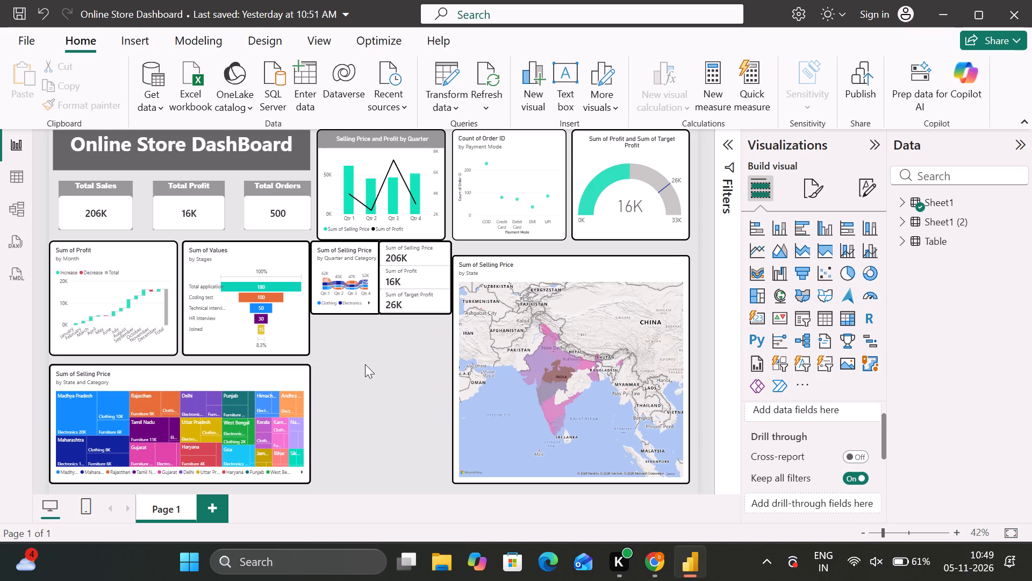
Shrink the Sum of Selling Price by State map, align it beneath the gauge's right edge, and clear the map's cross-filter and visual selection.
{"action": "left_click", "coordinate": [504, 304]}
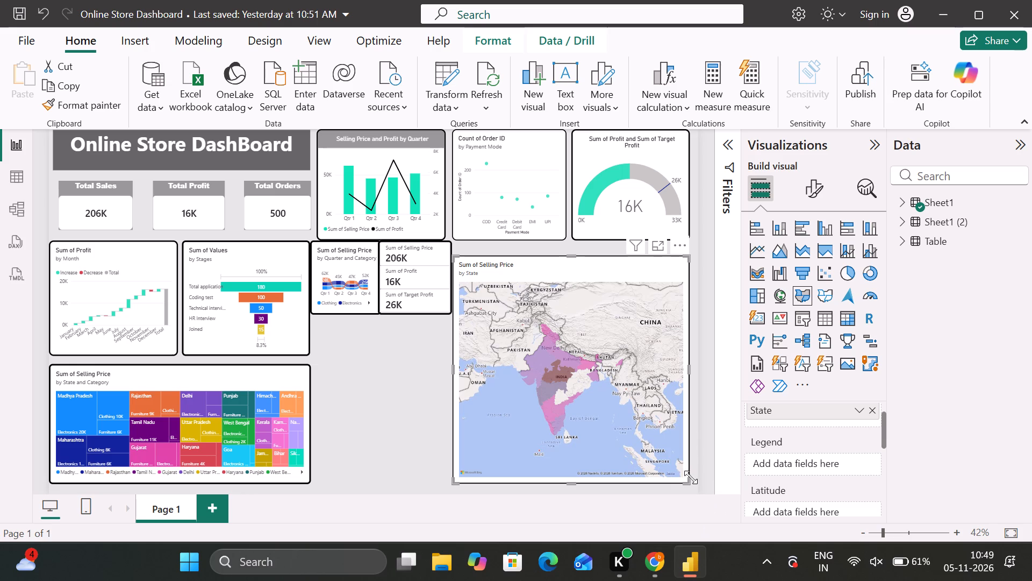
{"action": "left_click_drag", "start_coordinate": [686, 482], "coordinate": [662, 405]}
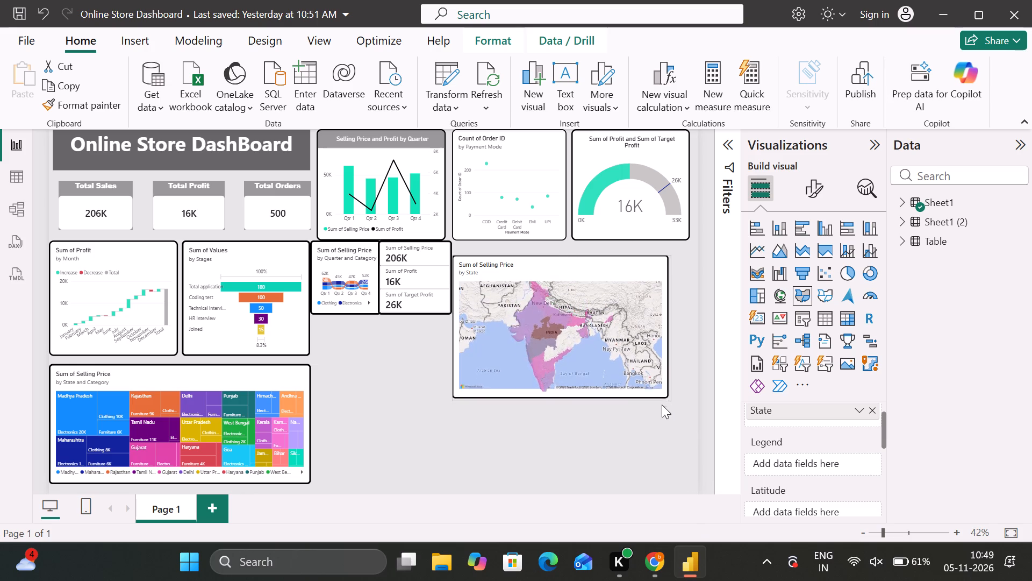
{"action": "left_click_drag", "start_coordinate": [662, 405], "coordinate": [663, 419]}
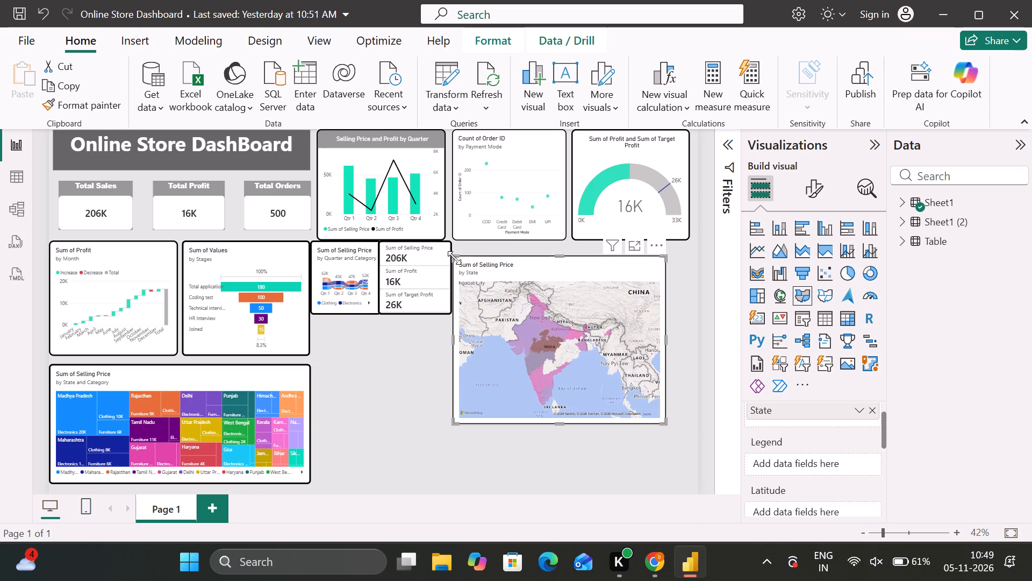
{"action": "left_click_drag", "start_coordinate": [455, 258], "coordinate": [519, 256]}
{"action": "left_click_drag", "start_coordinate": [562, 323], "coordinate": [585, 310]}
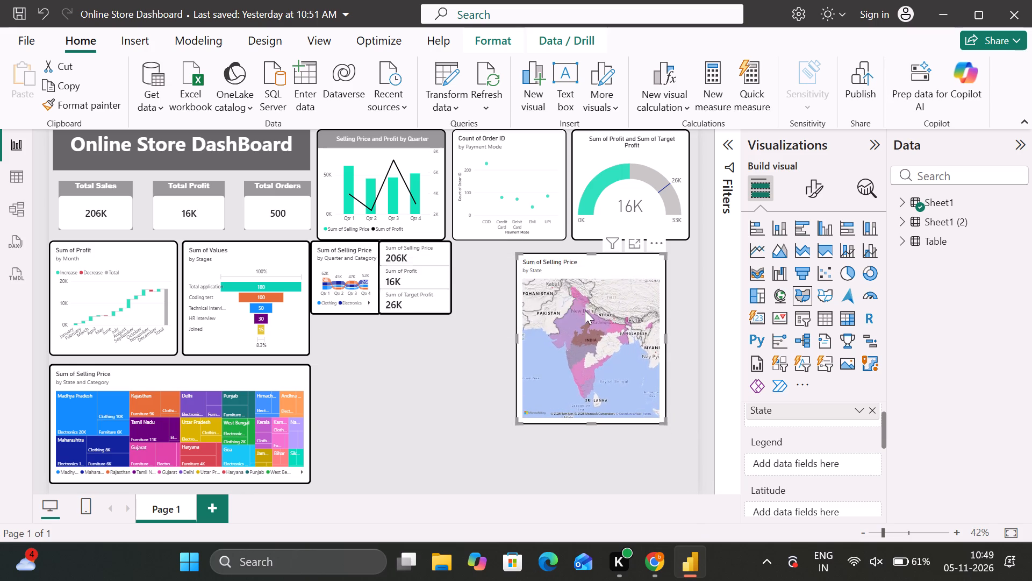
{"action": "left_click_drag", "start_coordinate": [585, 310], "coordinate": [576, 322]}
{"action": "left_click_drag", "start_coordinate": [608, 267], "coordinate": [632, 259]}
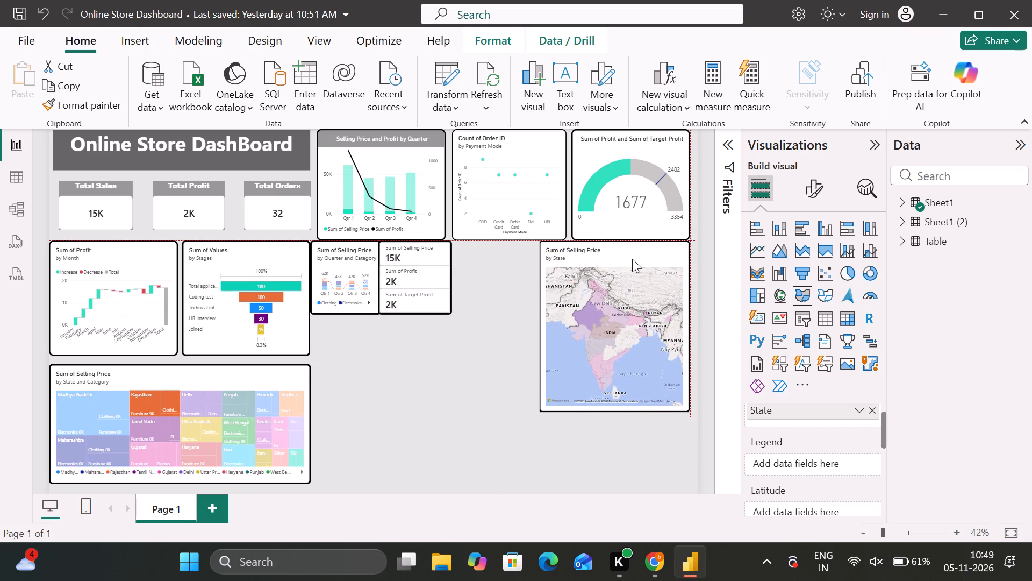
{"action": "left_click_drag", "start_coordinate": [632, 259], "coordinate": [632, 263]}
{"action": "double_click", "coordinate": [199, 413]}
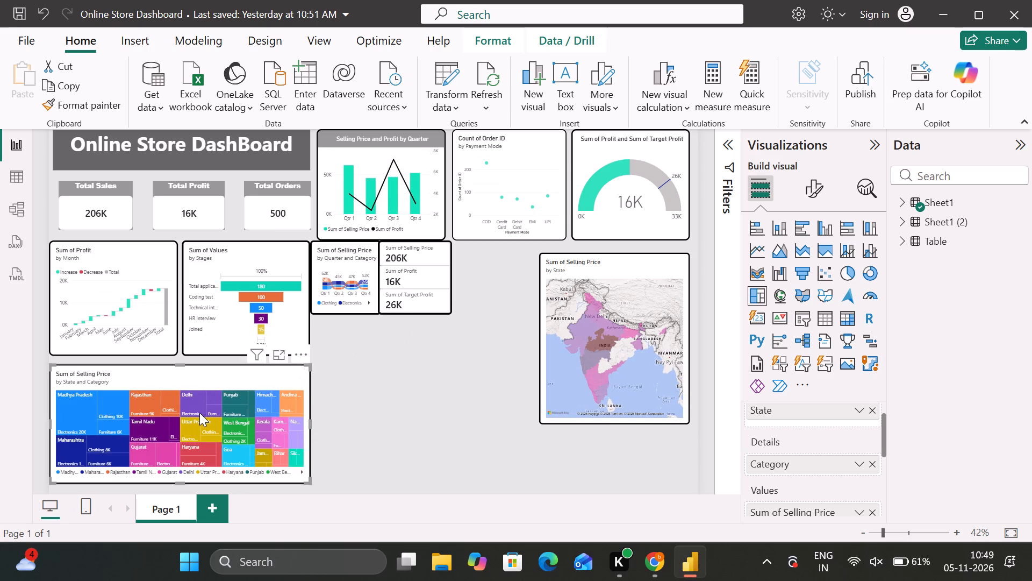
{"action": "left_click", "coordinate": [345, 406]}
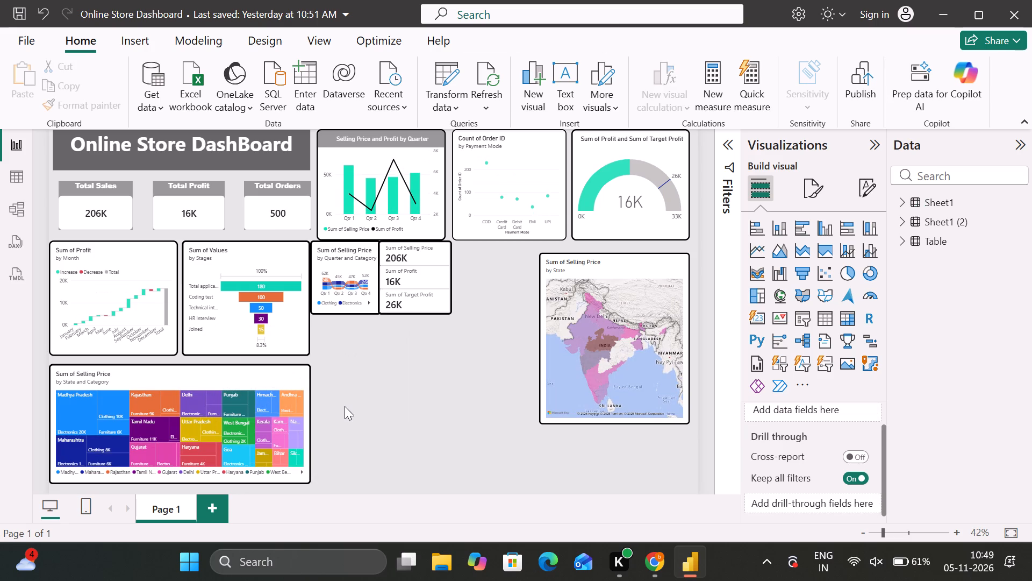
Move the multi-row card into the gap beside the map's left edge, level with its top, and enlarge it.
{"action": "left_click_drag", "start_coordinate": [423, 265], "coordinate": [472, 278]}
{"action": "left_click_drag", "start_coordinate": [501, 320], "coordinate": [534, 341]}
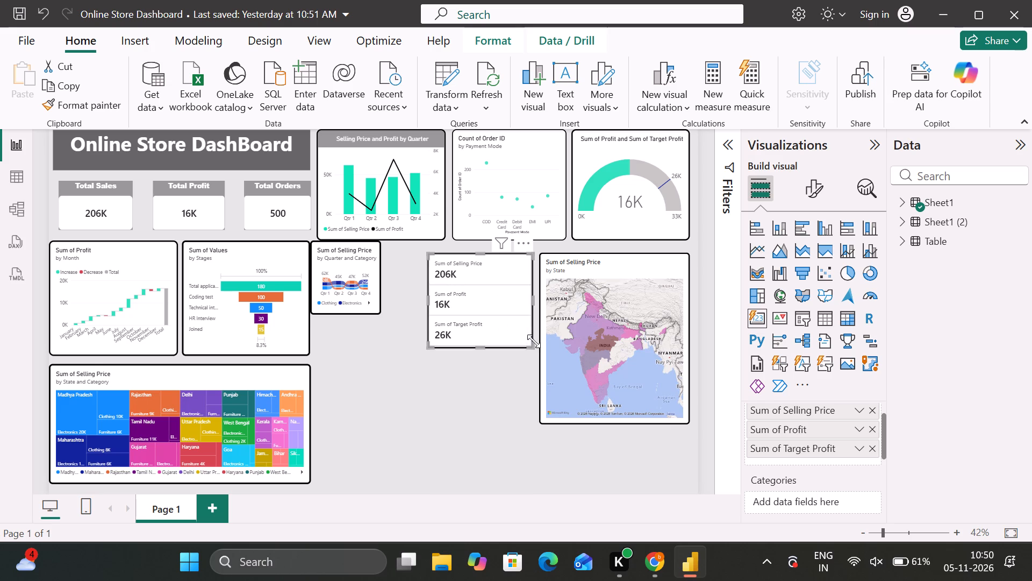
Move the Sum of Selling Price by Quarter and Category ribbon chart level with the multi-row card and enlarge it to the card's height.
{"action": "left_click_drag", "start_coordinate": [342, 259], "coordinate": [353, 277]}
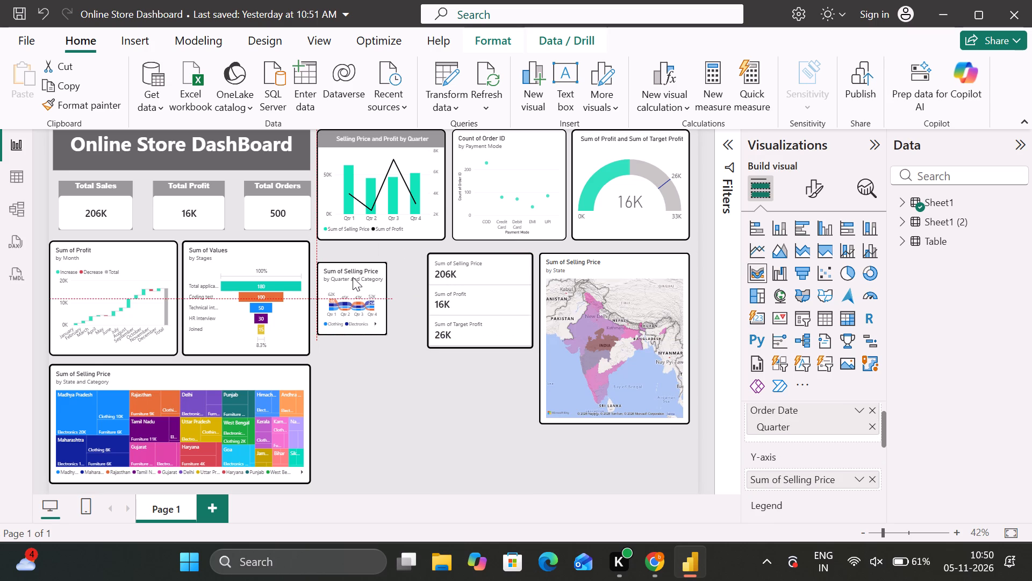
{"action": "left_click_drag", "start_coordinate": [353, 277], "coordinate": [353, 272]}
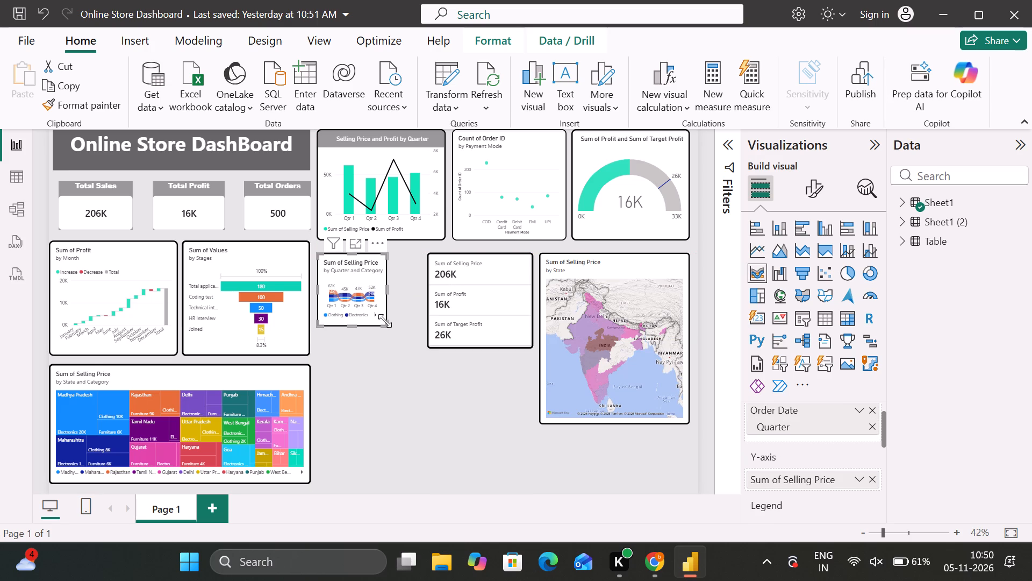
{"action": "left_click_drag", "start_coordinate": [385, 321], "coordinate": [412, 350]}
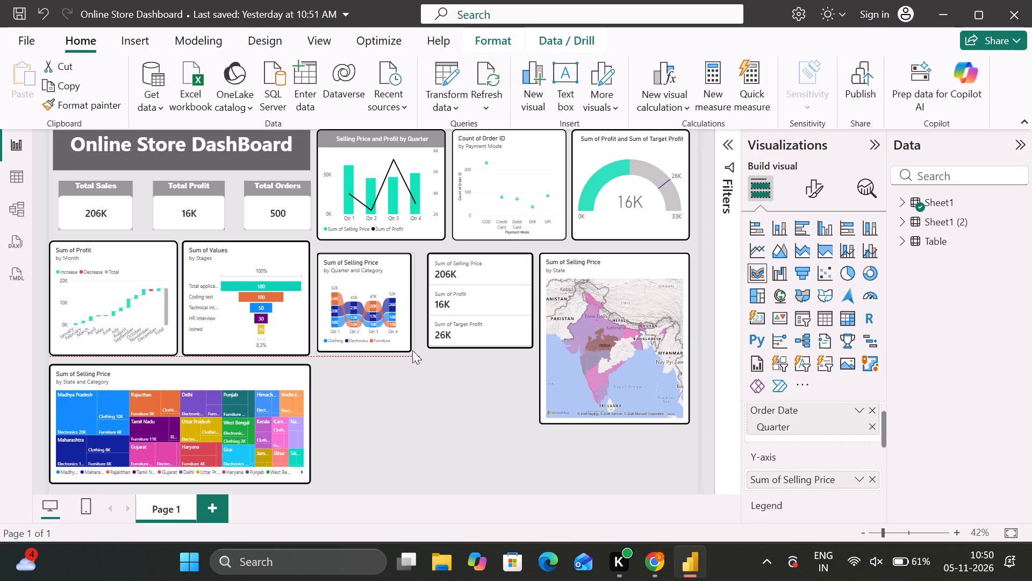
{"action": "left_click_drag", "start_coordinate": [412, 350], "coordinate": [417, 344]}
{"action": "left_click", "coordinate": [425, 412]}
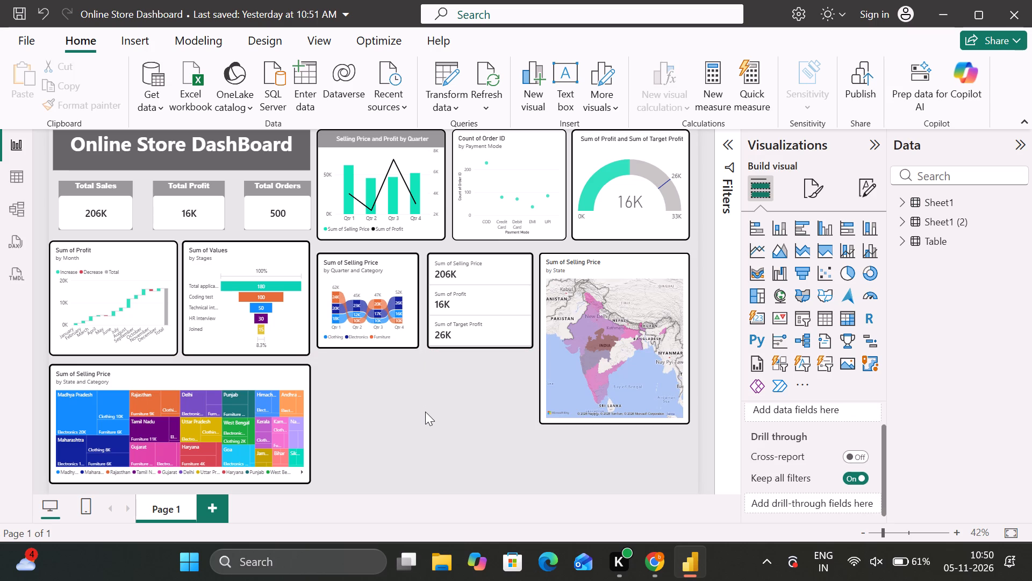
Extend the Sum of Selling Price by State map downward to align its bottom edge with the treemap's, and deselect it.
{"action": "left_click", "coordinate": [615, 422]}
{"action": "left_click_drag", "start_coordinate": [615, 422], "coordinate": [628, 482]}
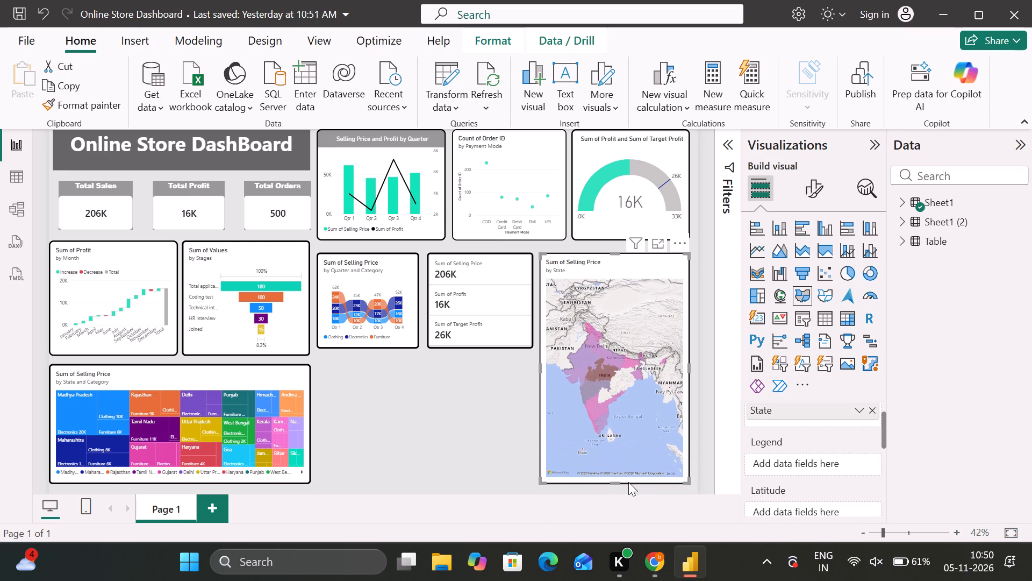
{"action": "left_click", "coordinate": [466, 434]}
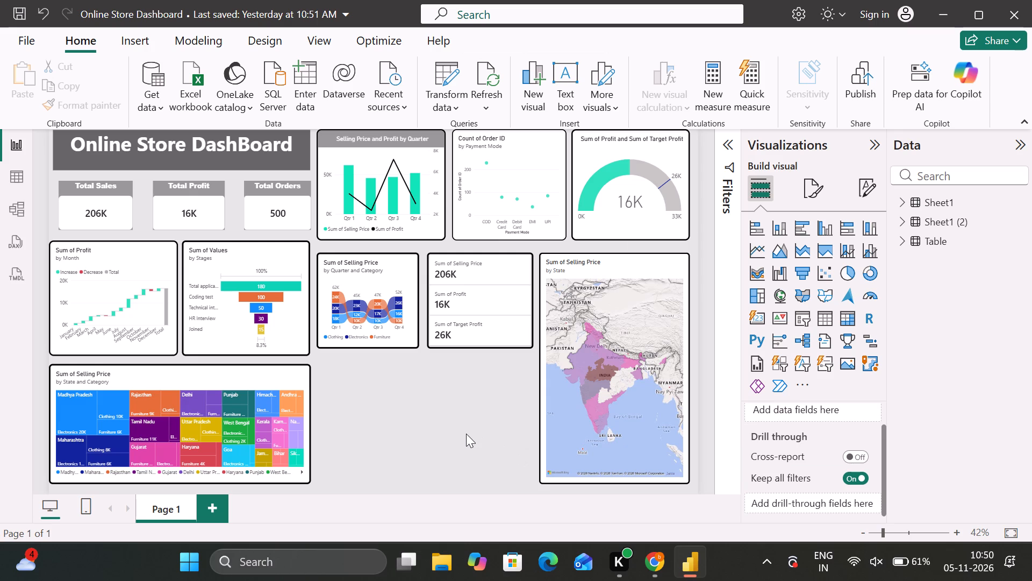
Switch to the course page in Chrome, open the Adding a KPI lesson's slides, and read the introduction to the KPI visual.
{"action": "left_click", "coordinate": [656, 574]}
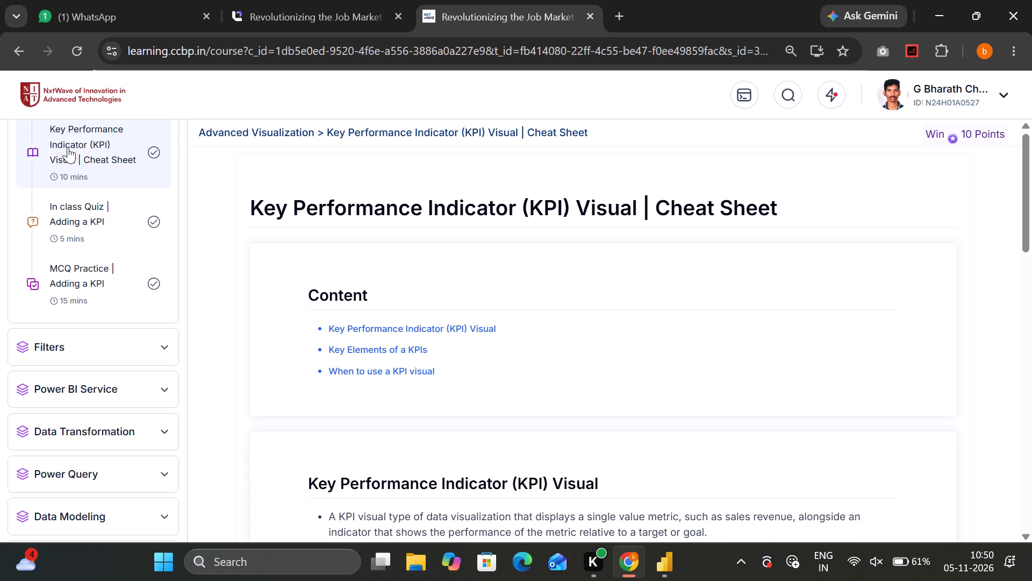
{"action": "scroll", "coordinate": [26, 159], "scroll_direction": "up", "scroll_amount": 1}
{"action": "left_click", "coordinate": [65, 227]}
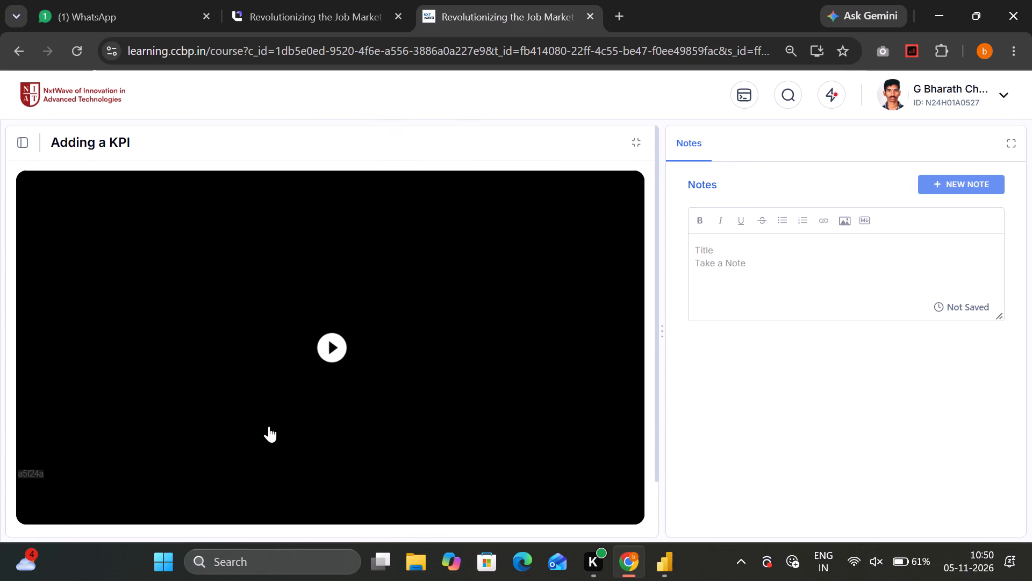
{"action": "scroll", "coordinate": [269, 426], "scroll_direction": "down", "scroll_amount": 3}
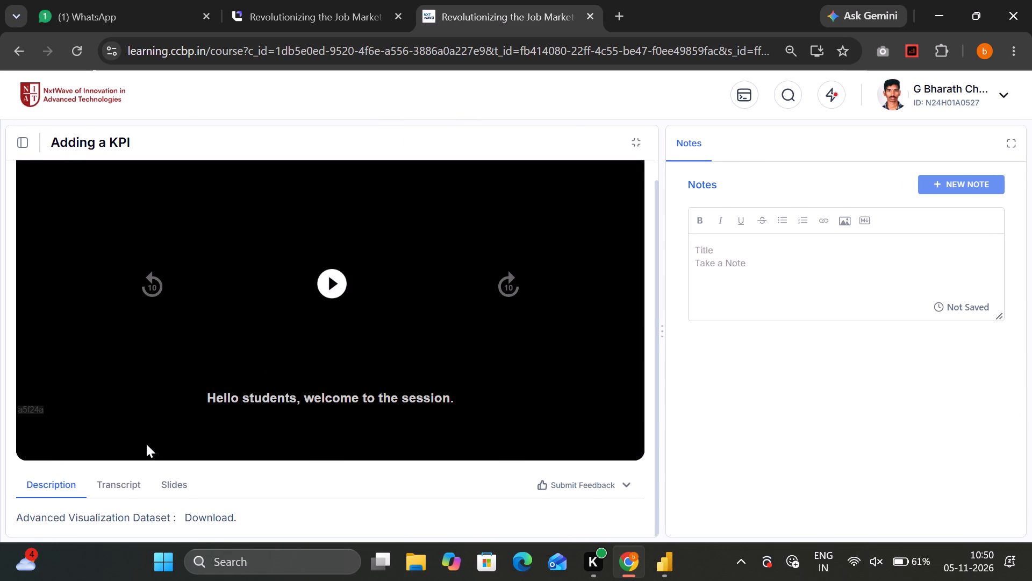
{"action": "left_click", "coordinate": [180, 494]}
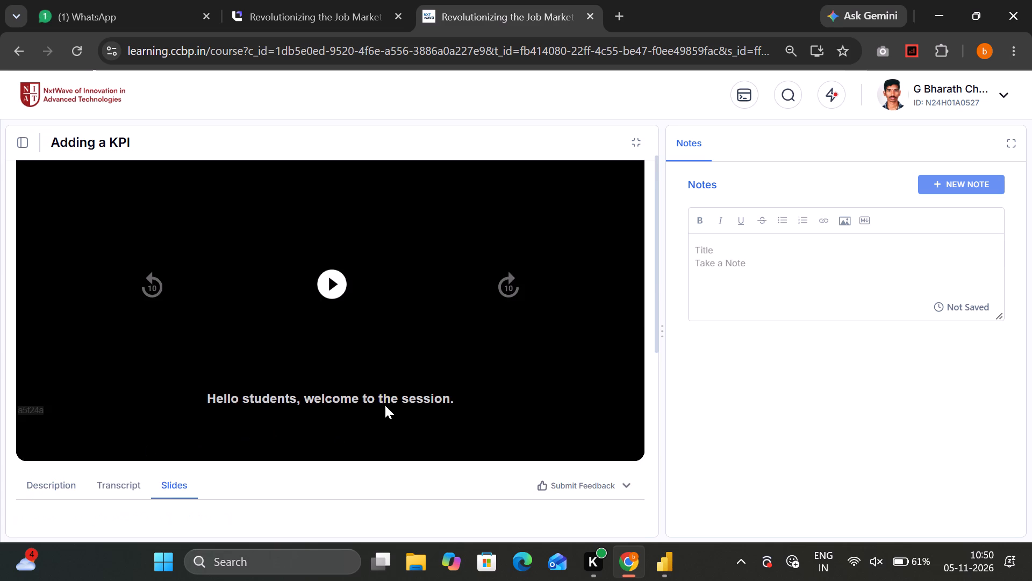
{"action": "scroll", "coordinate": [385, 405], "scroll_direction": "down", "scroll_amount": 3}
{"action": "left_click", "coordinate": [616, 389]}
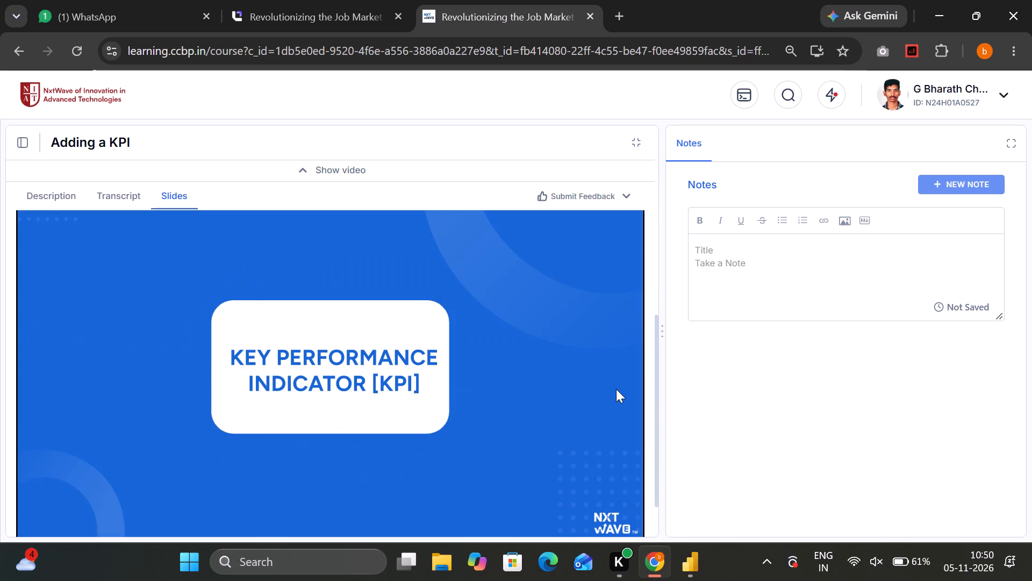
{"action": "key", "text": "Right"}
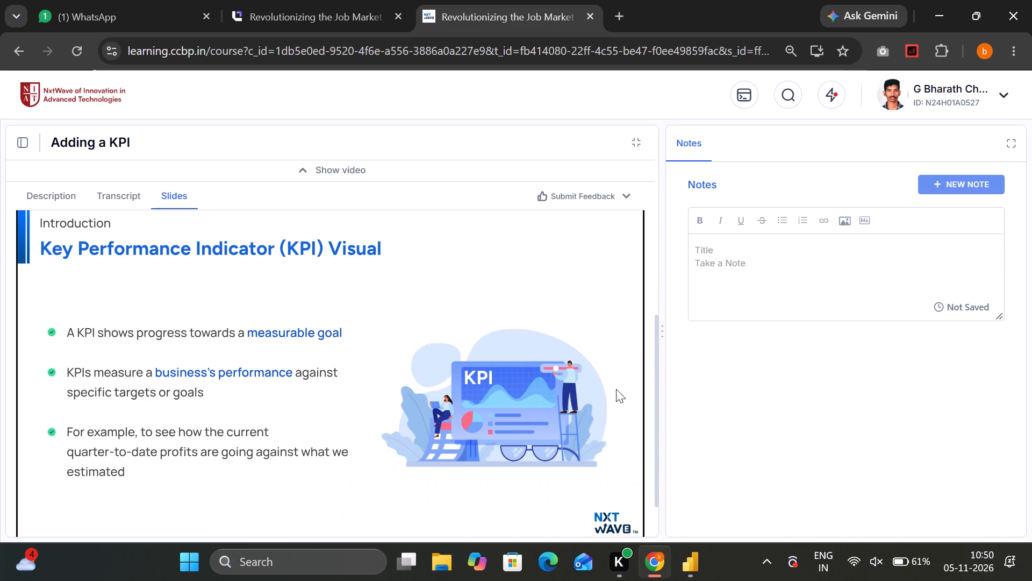
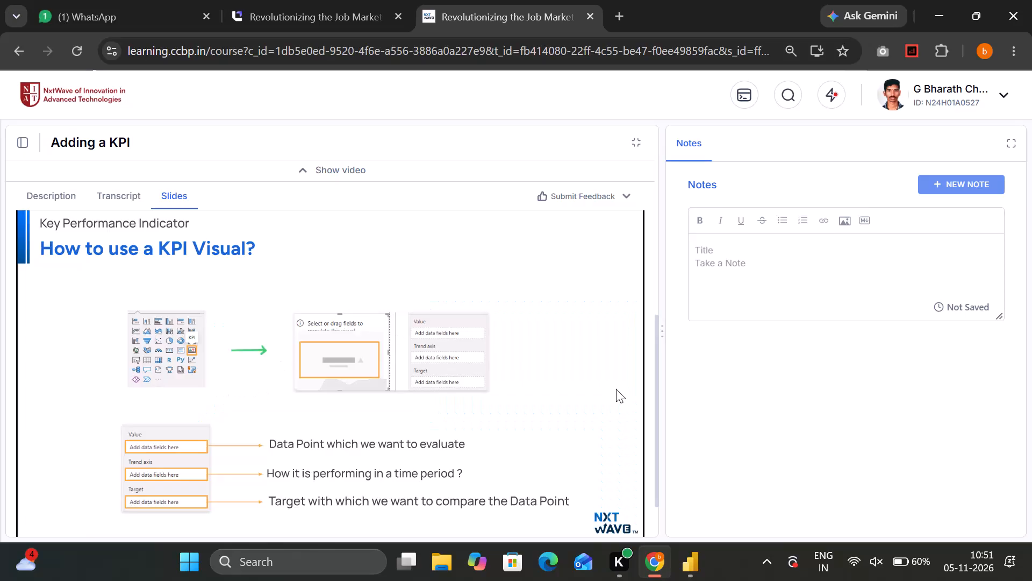
Review the How to use a KPI Visual slide and switch back to the Online Store Dashboard in Power BI.
{"action": "key", "text": "Right"}
{"action": "key", "text": "Left"}
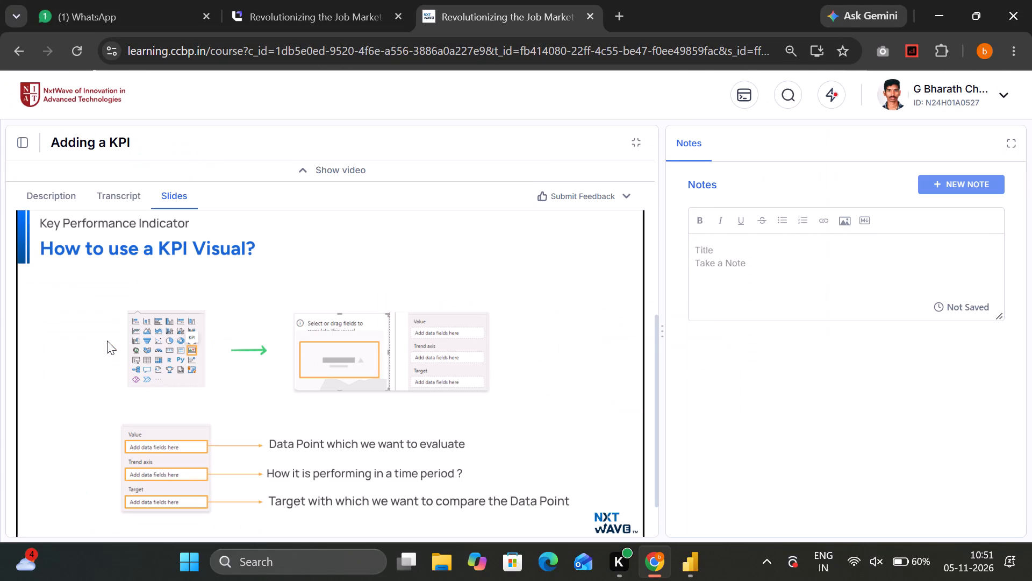
{"action": "left_click", "coordinate": [694, 566]}
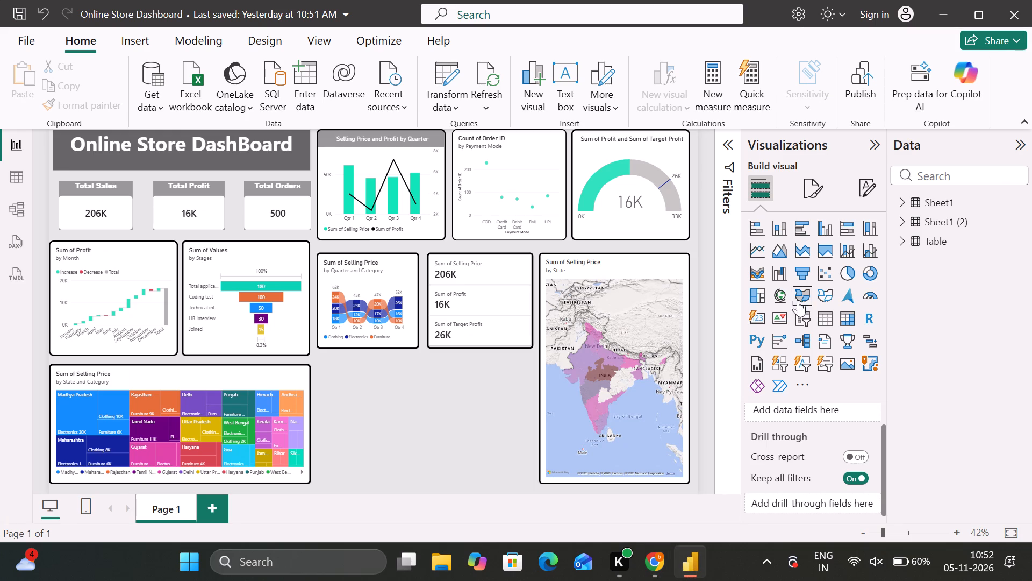
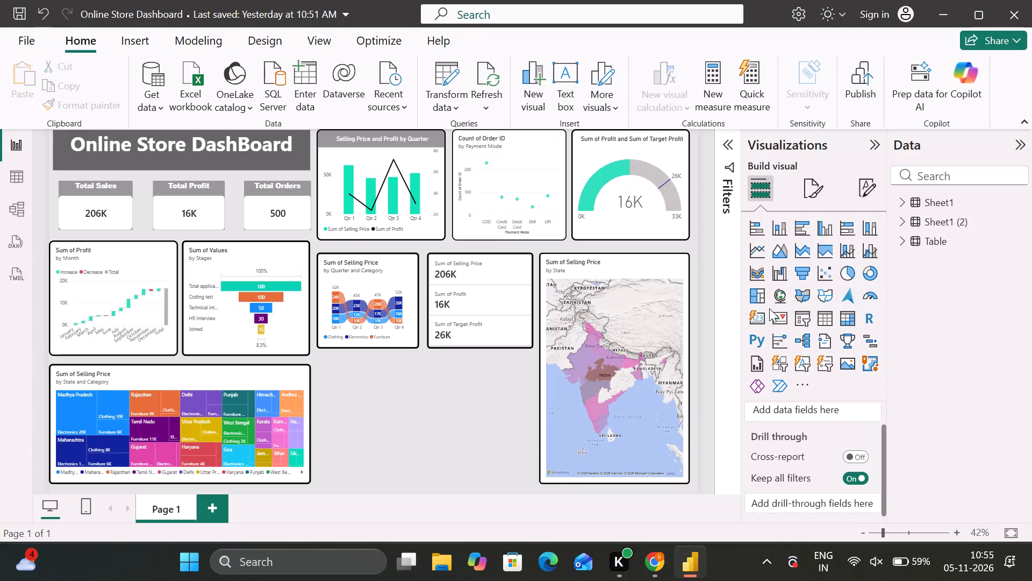
Add a KPI visual below the ribbon chart and widen it to fill the gap beside the map.
{"action": "left_click", "coordinate": [783, 322]}
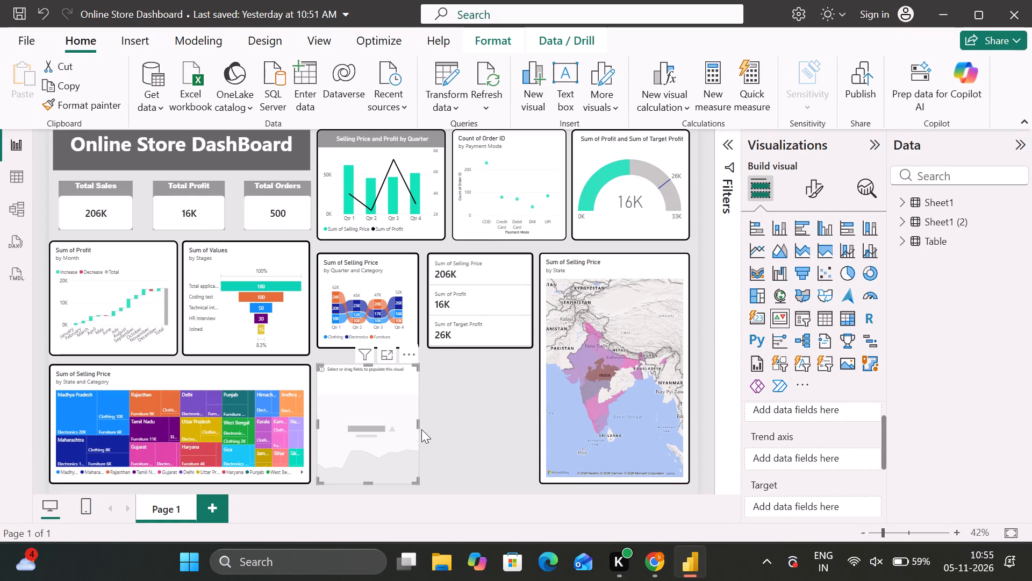
{"action": "left_click", "coordinate": [416, 423]}
{"action": "left_click_drag", "start_coordinate": [420, 421], "coordinate": [528, 399]}
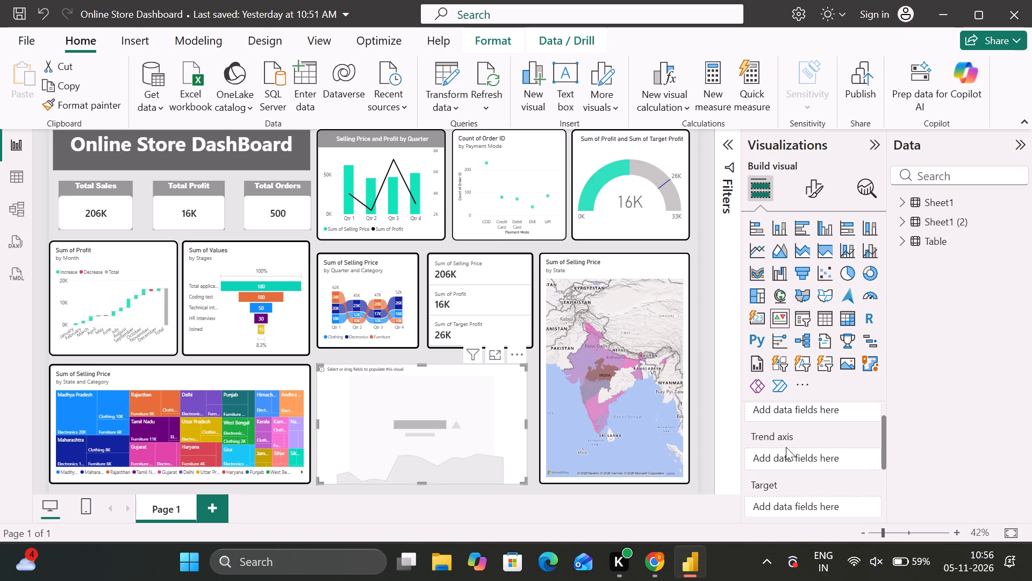
{"action": "left_click", "coordinate": [448, 429]}
Assign the Profit field from Sheet1 as the KPI visual's Value.
{"action": "left_click", "coordinate": [907, 199]}
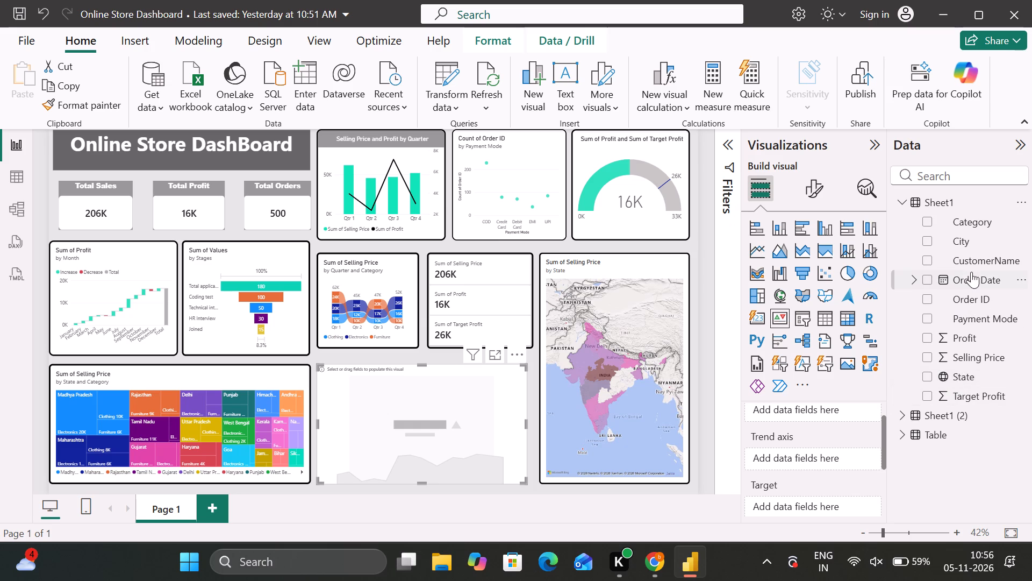
{"action": "left_click_drag", "start_coordinate": [928, 340], "coordinate": [792, 414]}
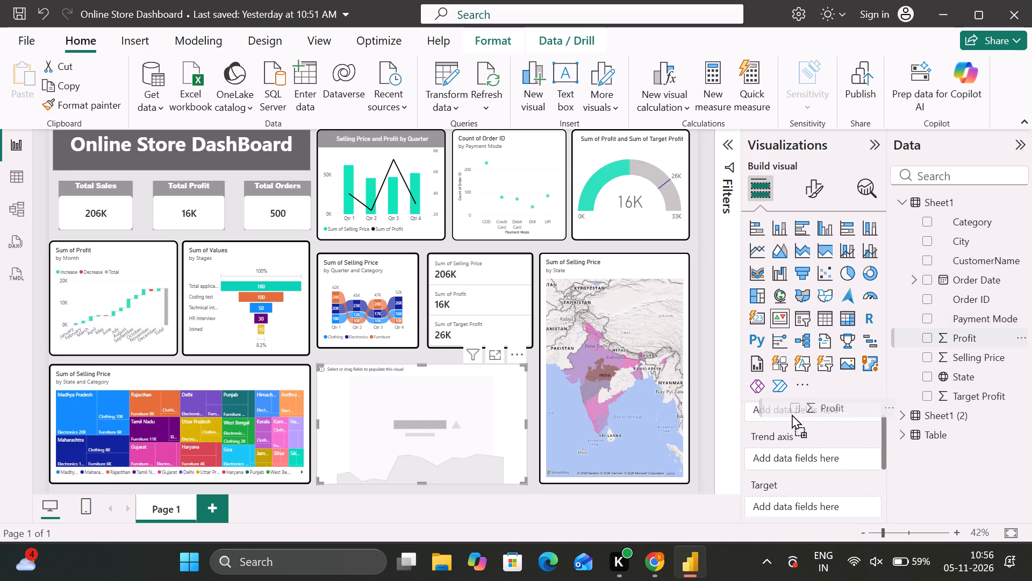
{"action": "left_click_drag", "start_coordinate": [792, 414], "coordinate": [784, 415]}
{"action": "scroll", "coordinate": [793, 449], "scroll_direction": "up", "scroll_amount": 1}
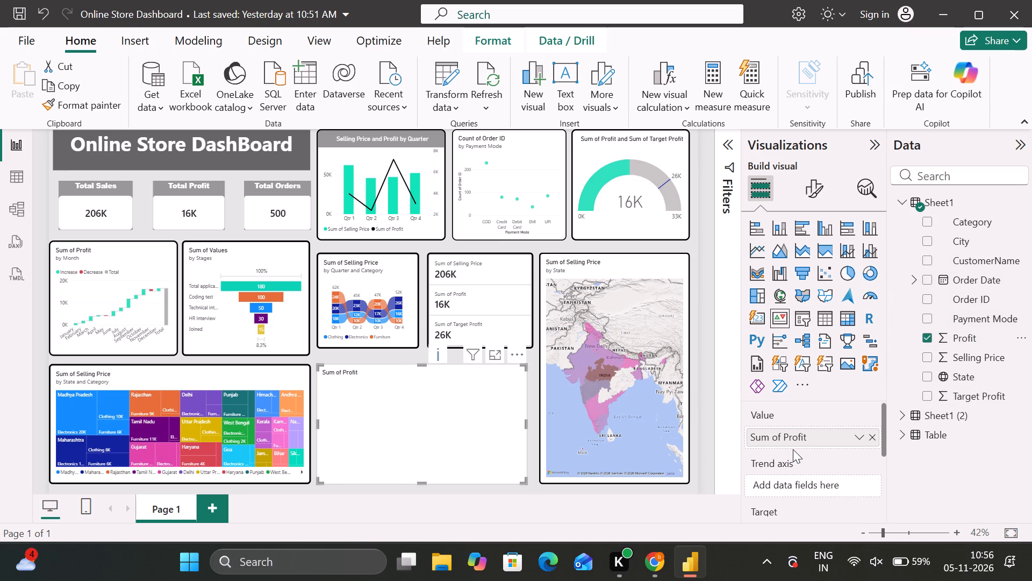
{"action": "scroll", "coordinate": [793, 449], "scroll_direction": "up", "scroll_amount": 1}
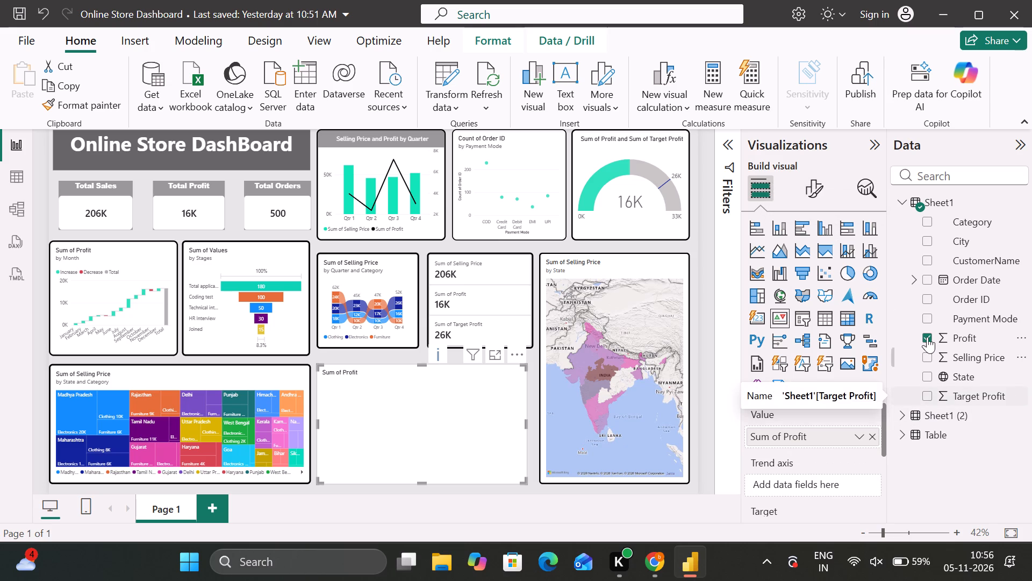
Assign Month from the Order Date hierarchy as the KPI visual's Trend axis.
{"action": "left_click", "coordinate": [912, 280]}
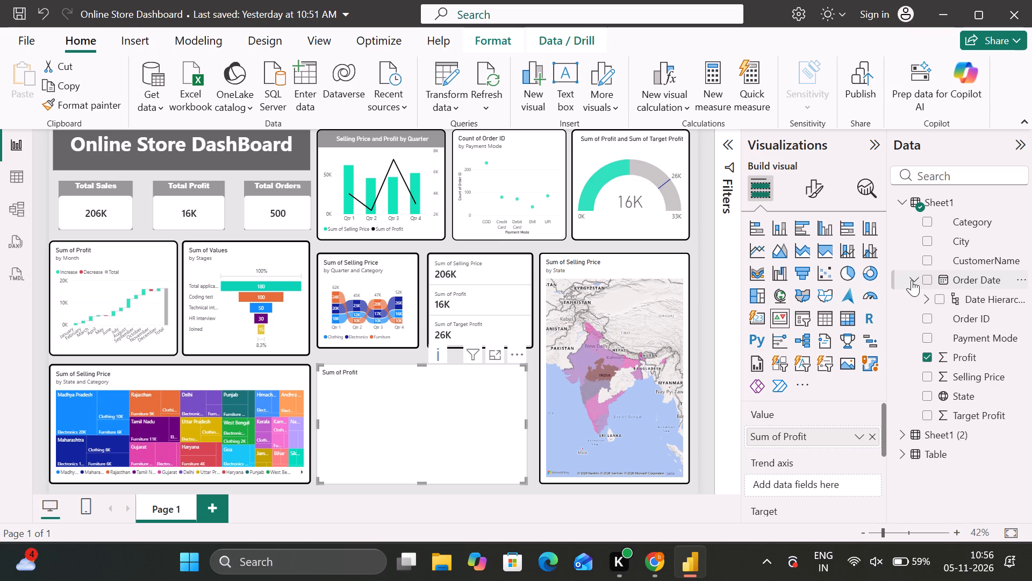
{"action": "left_click", "coordinate": [927, 303]}
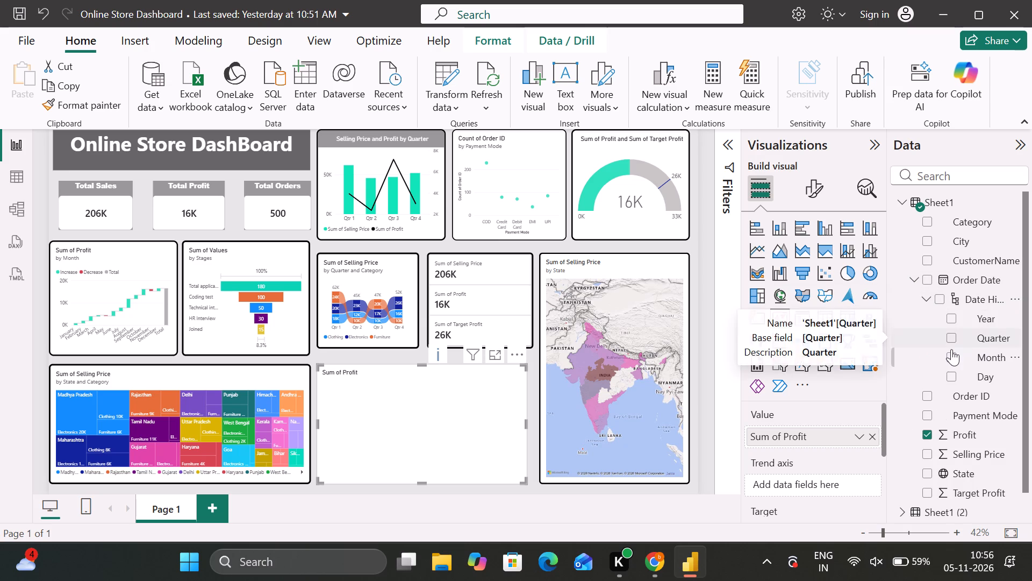
{"action": "left_click_drag", "start_coordinate": [952, 357], "coordinate": [802, 481]}
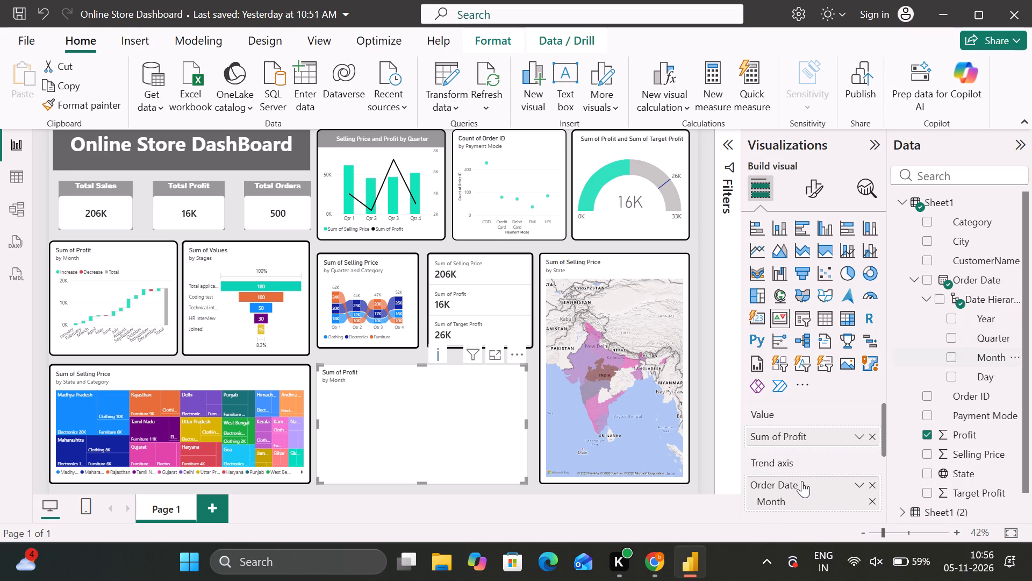
{"action": "scroll", "coordinate": [803, 455], "scroll_direction": "down", "scroll_amount": 1}
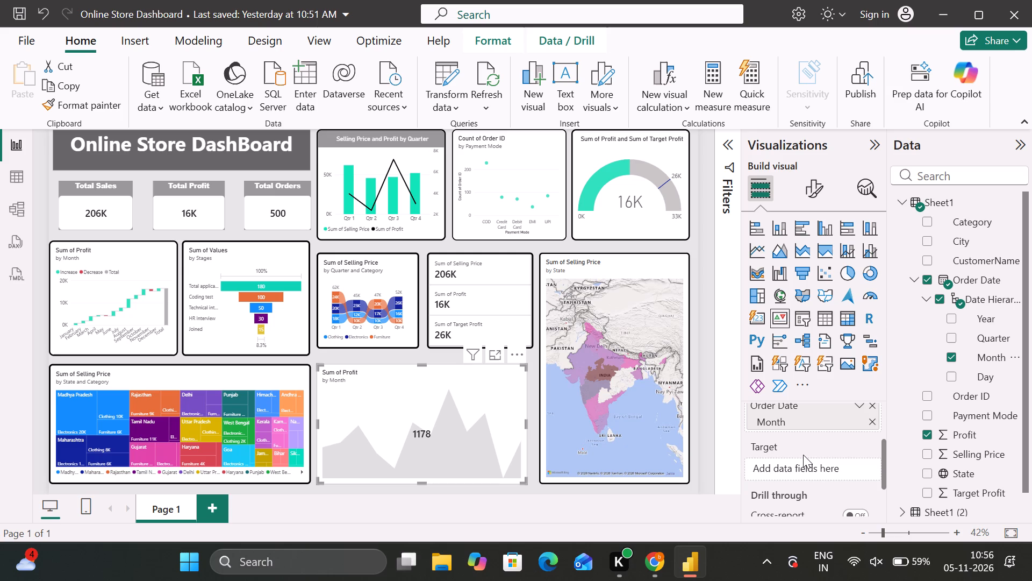
Set the KPI visual's border color to black.
{"action": "left_click", "coordinate": [815, 190]}
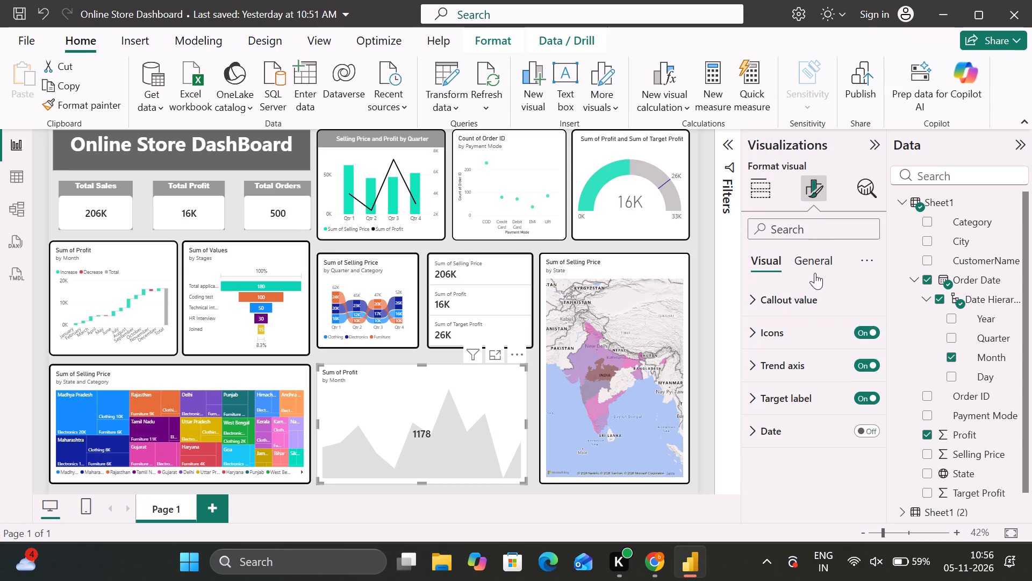
{"action": "left_click", "coordinate": [814, 271]}
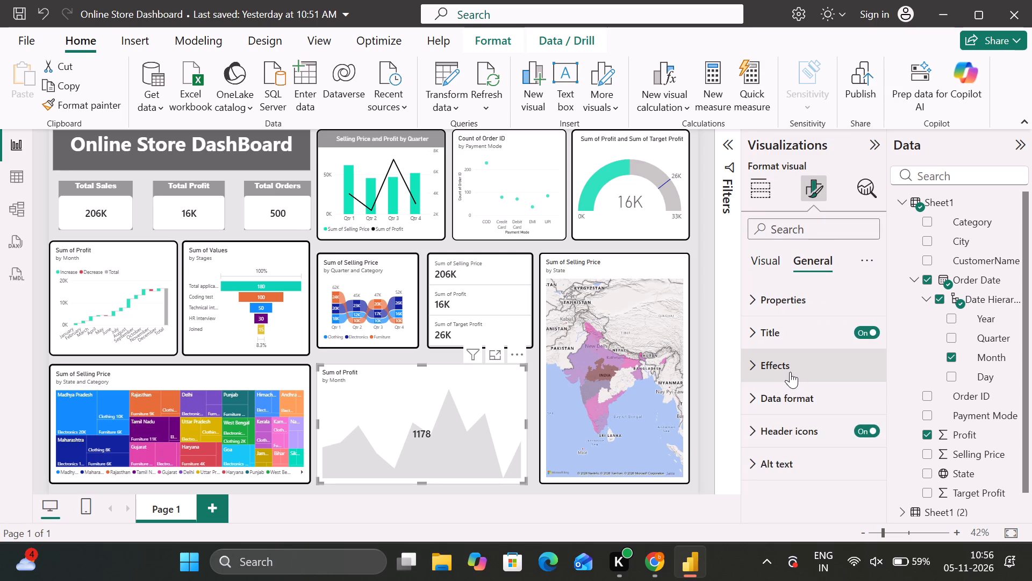
{"action": "left_click", "coordinate": [790, 372]}
{"action": "left_click", "coordinate": [783, 402]}
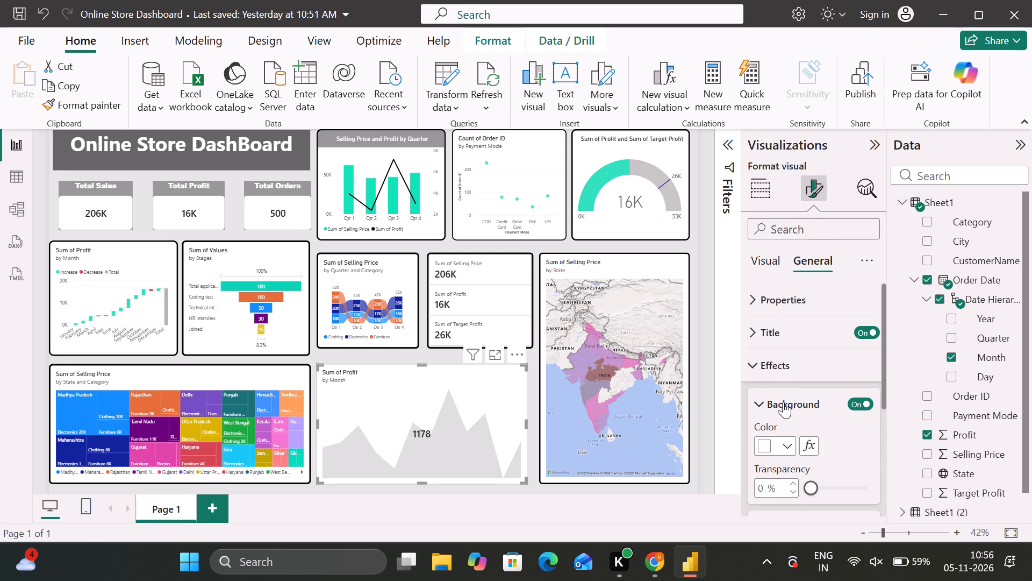
{"action": "left_click", "coordinate": [777, 441]}
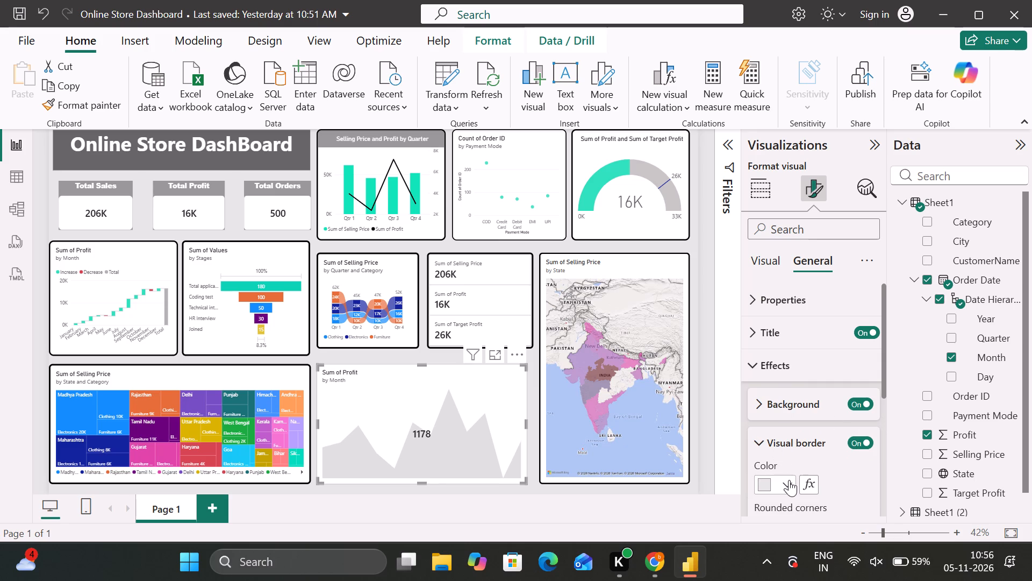
{"action": "left_click", "coordinate": [789, 480]}
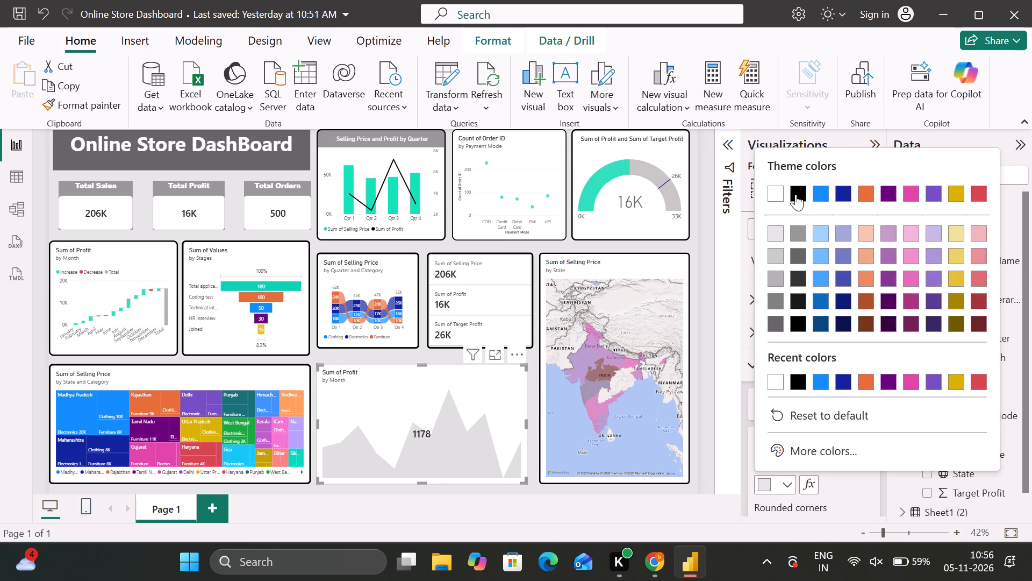
{"action": "left_click", "coordinate": [795, 194]}
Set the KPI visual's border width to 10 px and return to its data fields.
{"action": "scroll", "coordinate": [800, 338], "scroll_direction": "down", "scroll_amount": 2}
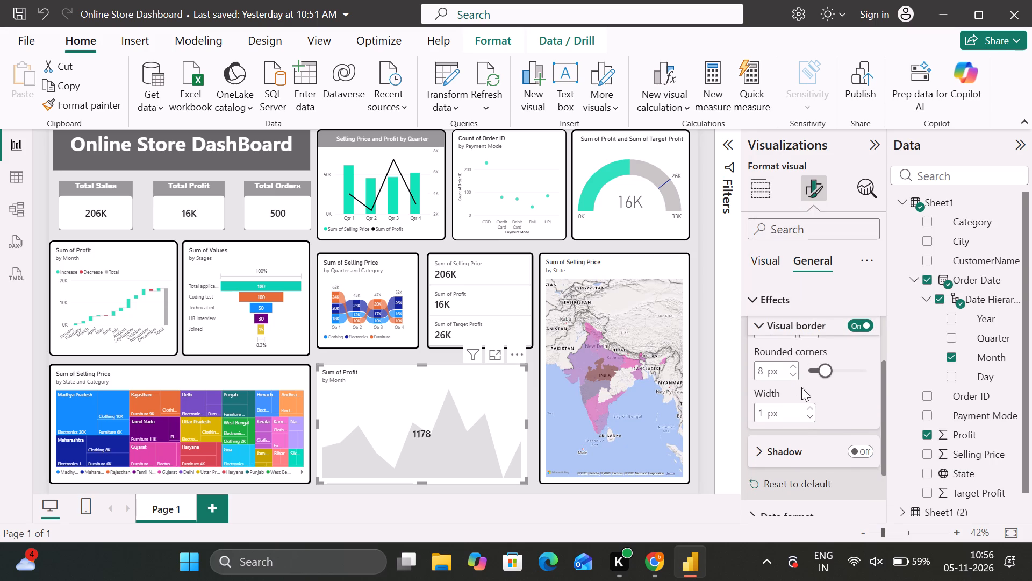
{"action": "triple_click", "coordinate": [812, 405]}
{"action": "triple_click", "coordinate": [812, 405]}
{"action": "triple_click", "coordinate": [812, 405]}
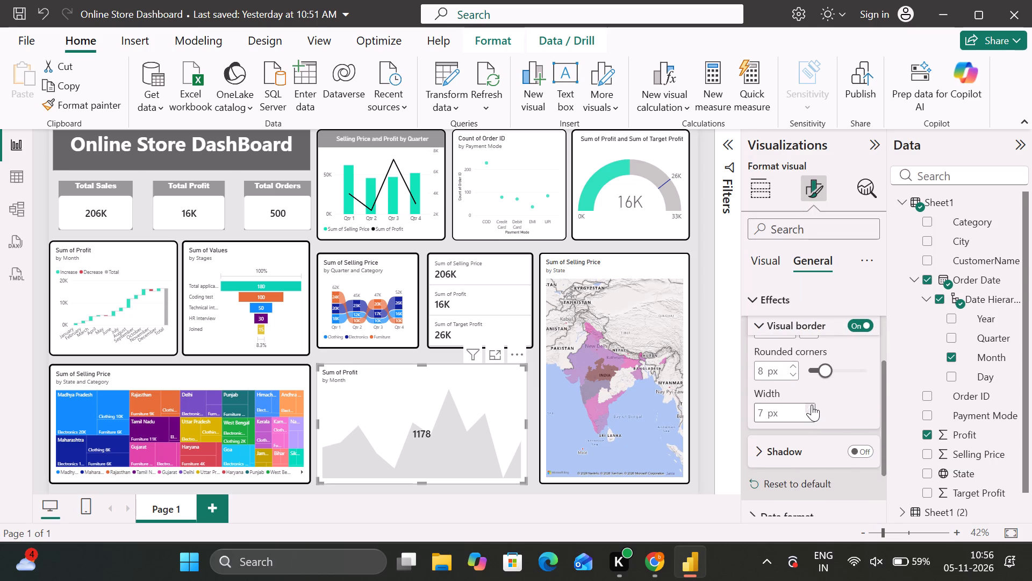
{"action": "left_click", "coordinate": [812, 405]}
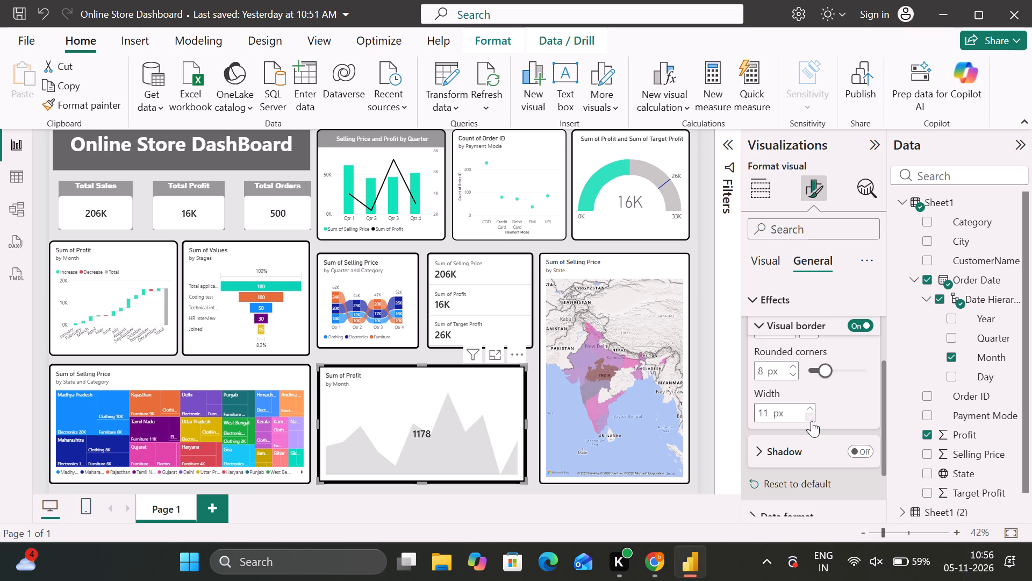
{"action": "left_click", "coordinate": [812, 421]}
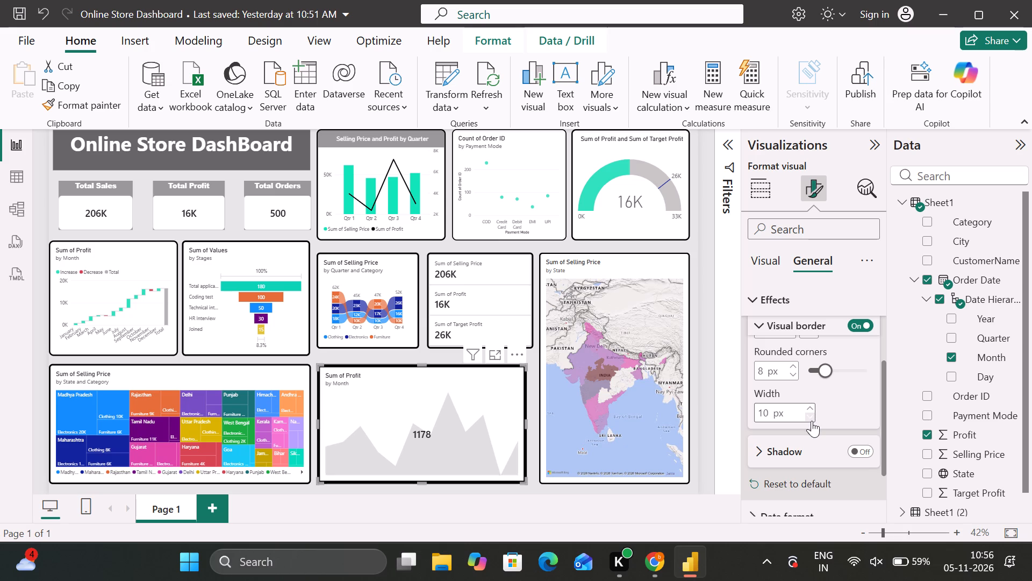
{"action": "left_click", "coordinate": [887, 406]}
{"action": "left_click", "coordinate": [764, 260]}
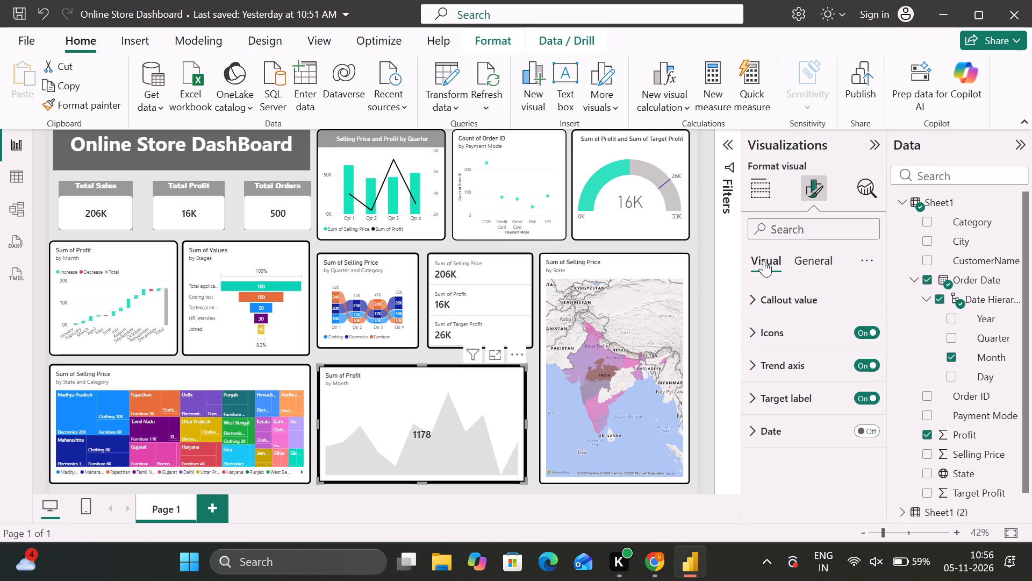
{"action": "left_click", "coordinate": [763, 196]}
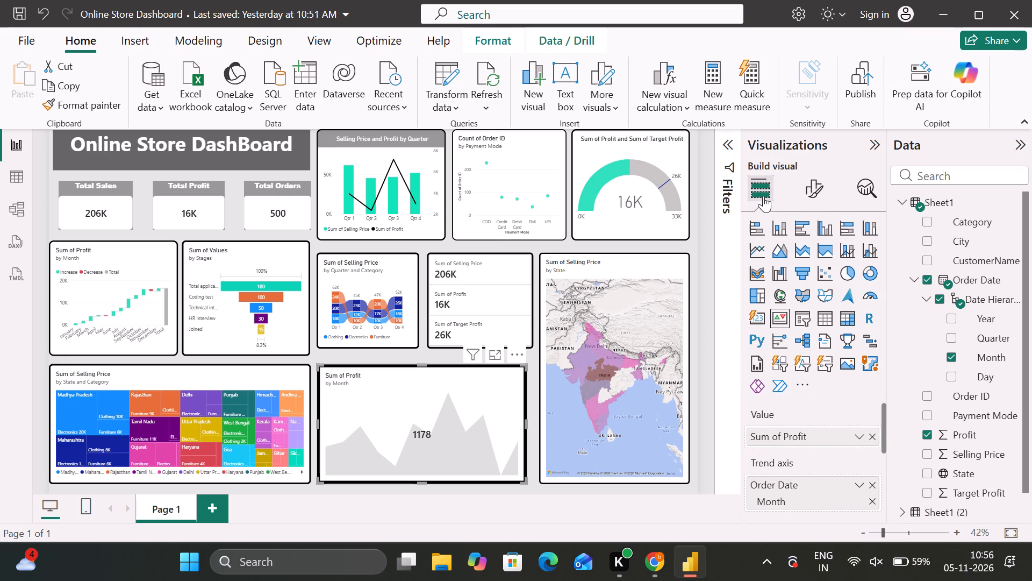
Set the border width of the Sum of Profit by Month KPI visual to 8 px.
{"action": "left_click", "coordinate": [369, 359]}
{"action": "left_click", "coordinate": [421, 402]}
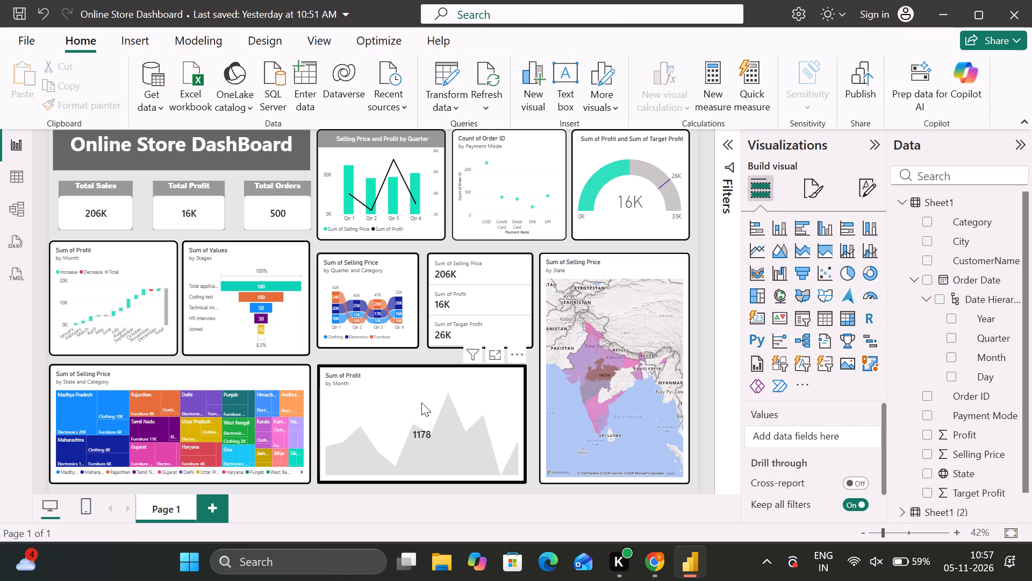
{"action": "left_click", "coordinate": [821, 183]}
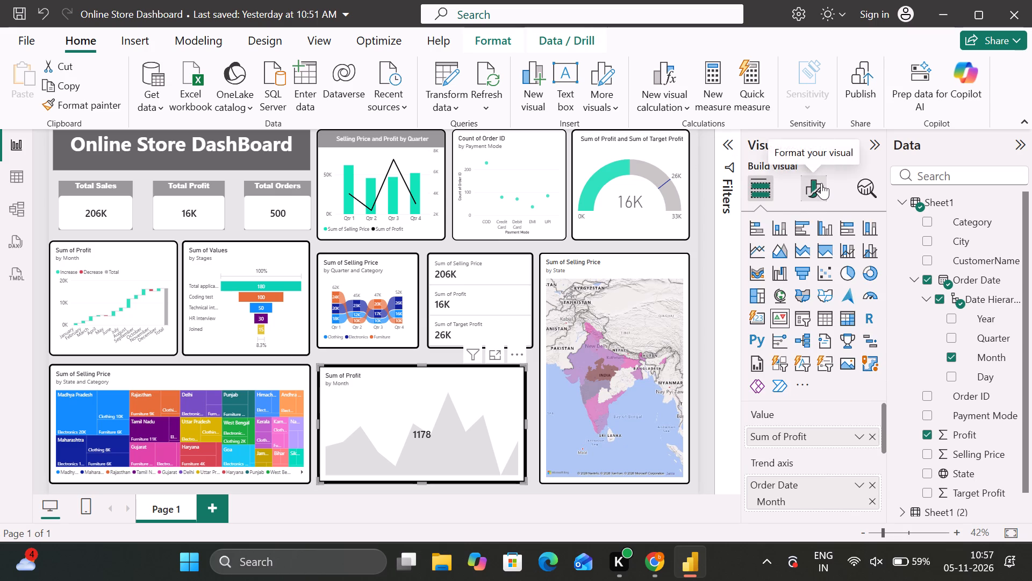
{"action": "left_click", "coordinate": [818, 261]}
{"action": "scroll", "coordinate": [791, 398], "scroll_direction": "down", "scroll_amount": 1}
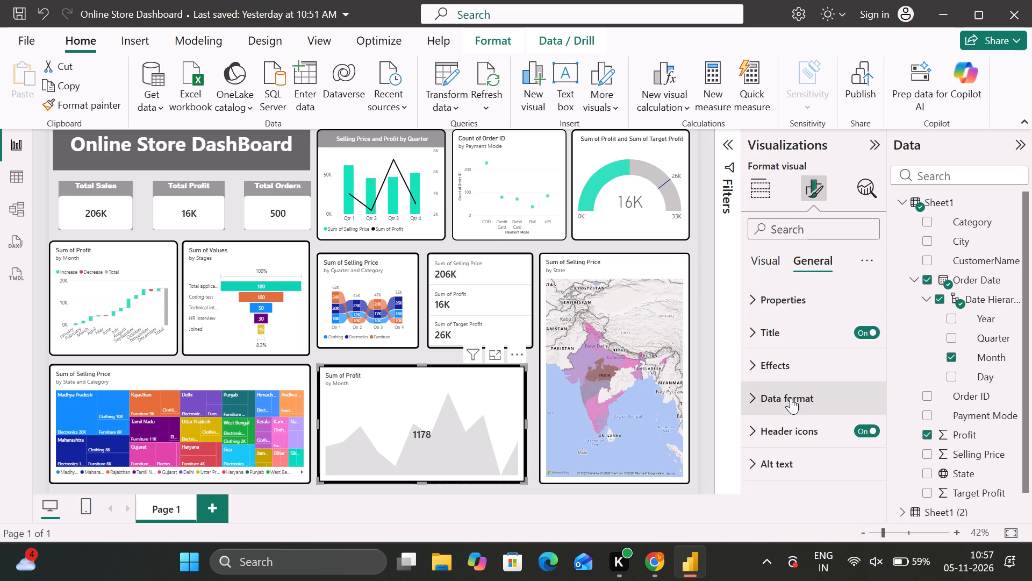
{"action": "scroll", "coordinate": [791, 398], "scroll_direction": "down", "scroll_amount": 1}
{"action": "left_click", "coordinate": [761, 358]}
{"action": "scroll", "coordinate": [780, 410], "scroll_direction": "down", "scroll_amount": 1}
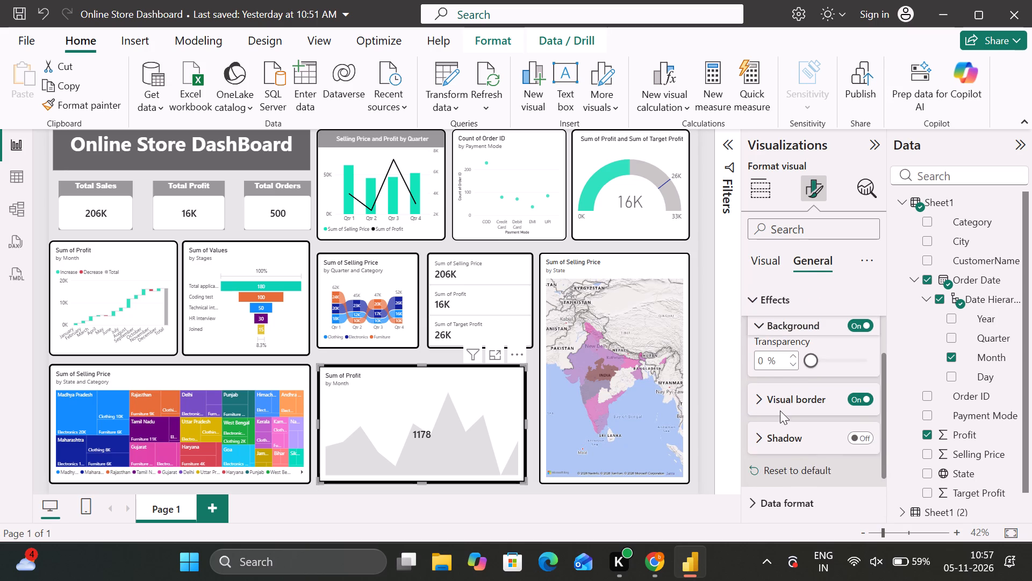
{"action": "left_click", "coordinate": [776, 388]}
{"action": "scroll", "coordinate": [794, 425], "scroll_direction": "down", "scroll_amount": 1}
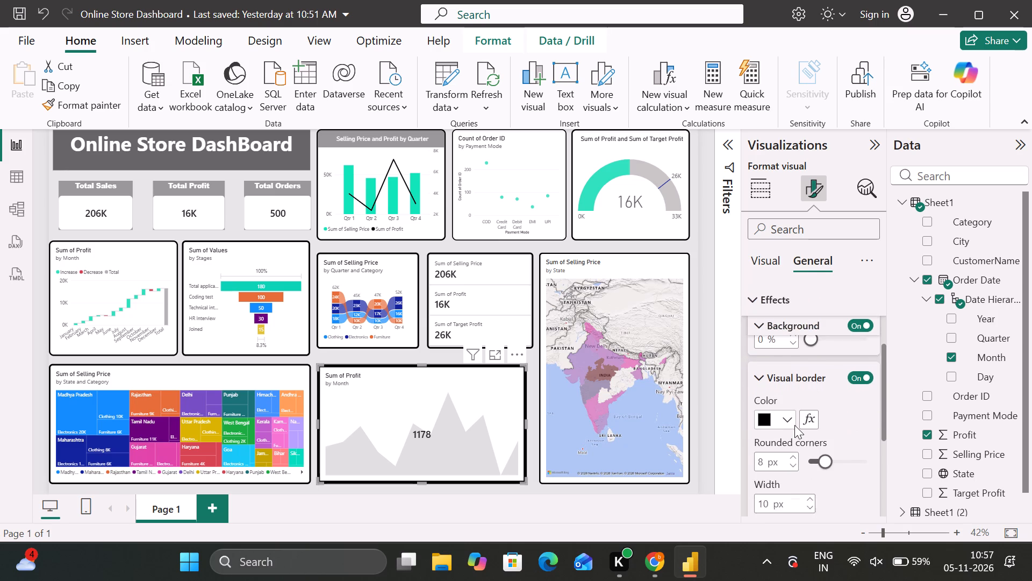
{"action": "scroll", "coordinate": [794, 425], "scroll_direction": "down", "scroll_amount": 1}
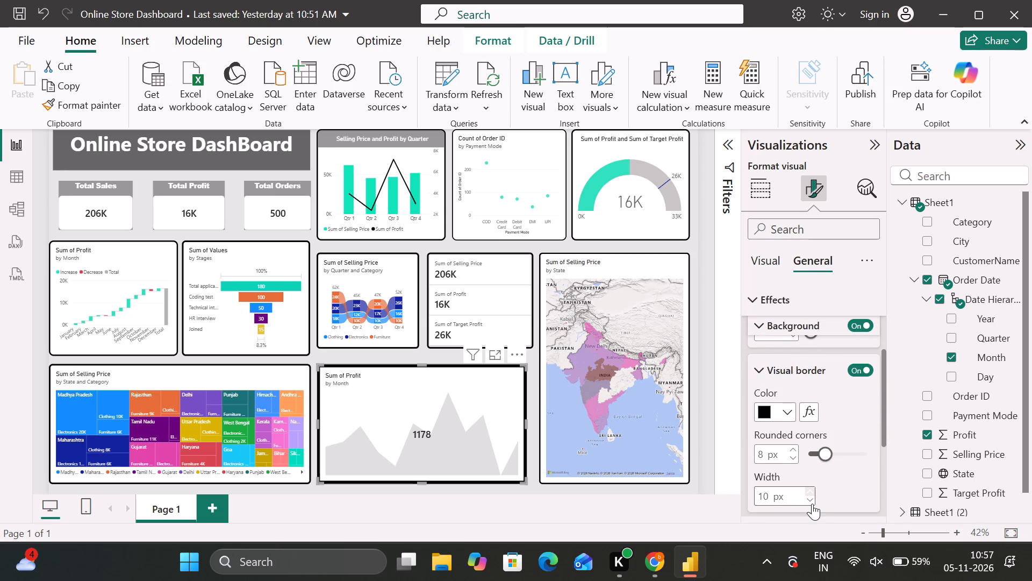
{"action": "left_click", "coordinate": [812, 504]}
{"action": "left_click", "coordinate": [812, 504]}
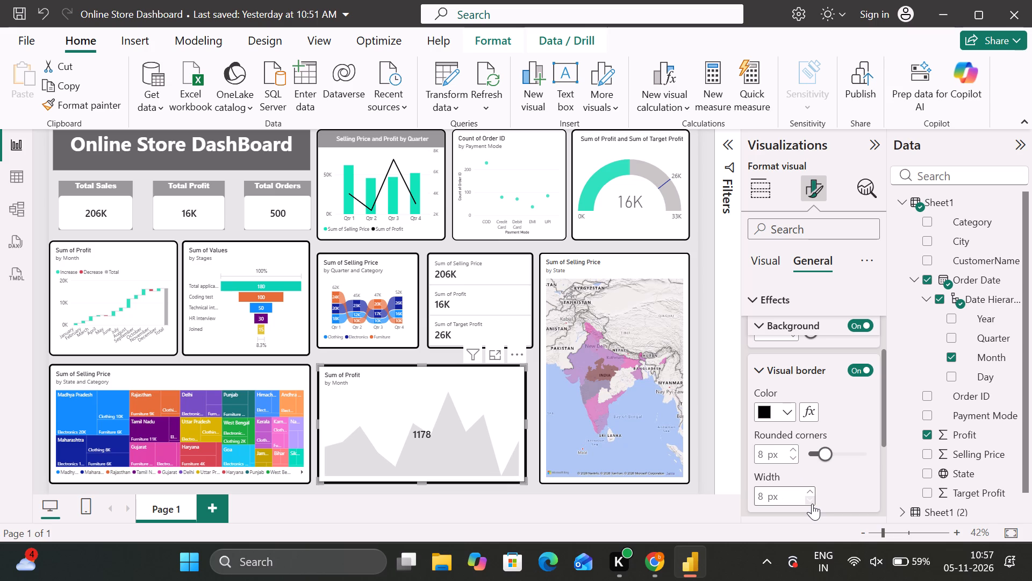
{"action": "left_click", "coordinate": [768, 299]}
{"action": "left_click", "coordinate": [766, 257]}
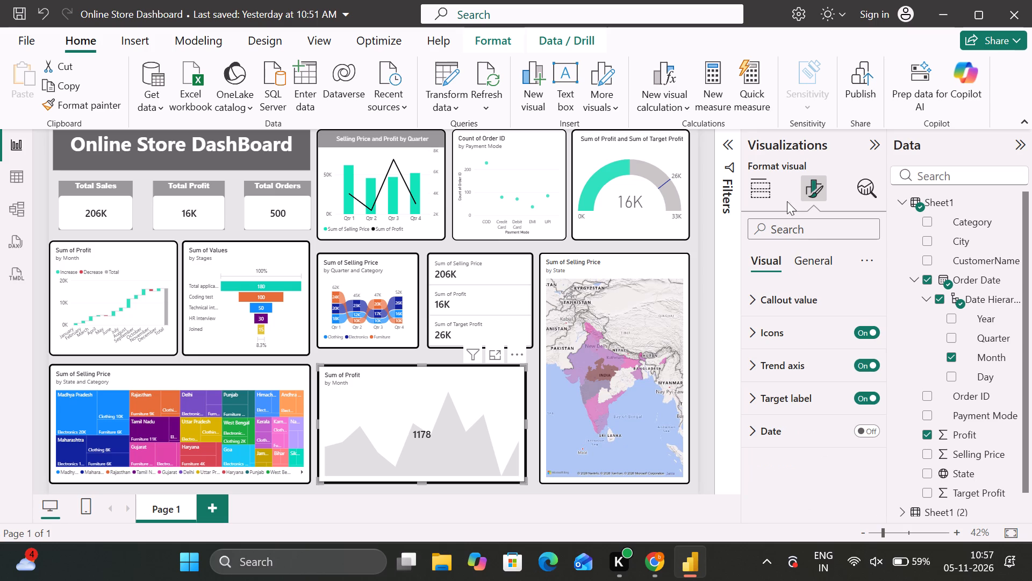
Add the Target Profit field from Sheet1 as the Target of the Sum of Profit by Month KPI visual.
{"action": "left_click", "coordinate": [752, 185]}
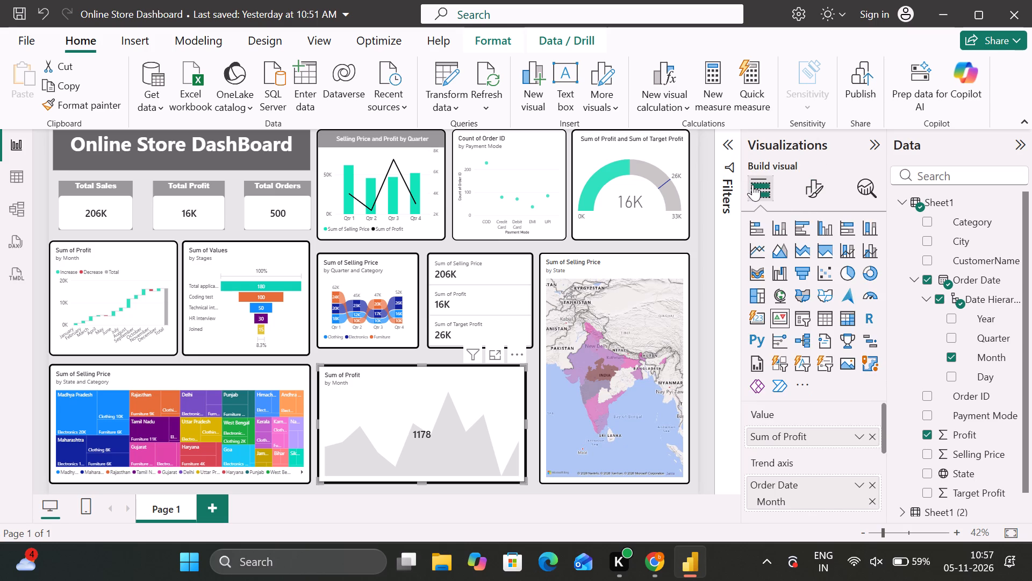
{"action": "scroll", "coordinate": [797, 382], "scroll_direction": "down", "scroll_amount": 1}
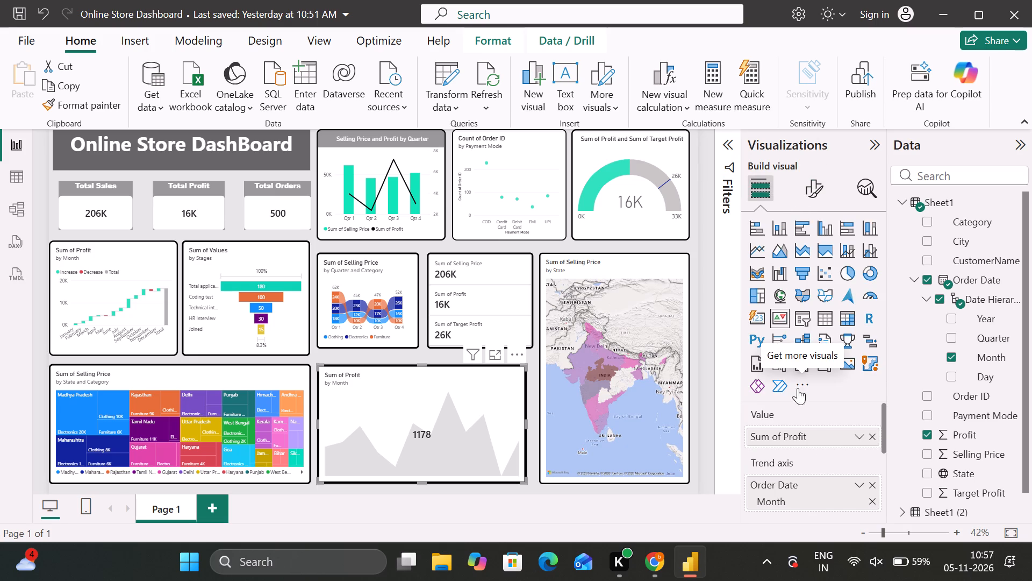
{"action": "scroll", "coordinate": [811, 452], "scroll_direction": "down", "scroll_amount": 1}
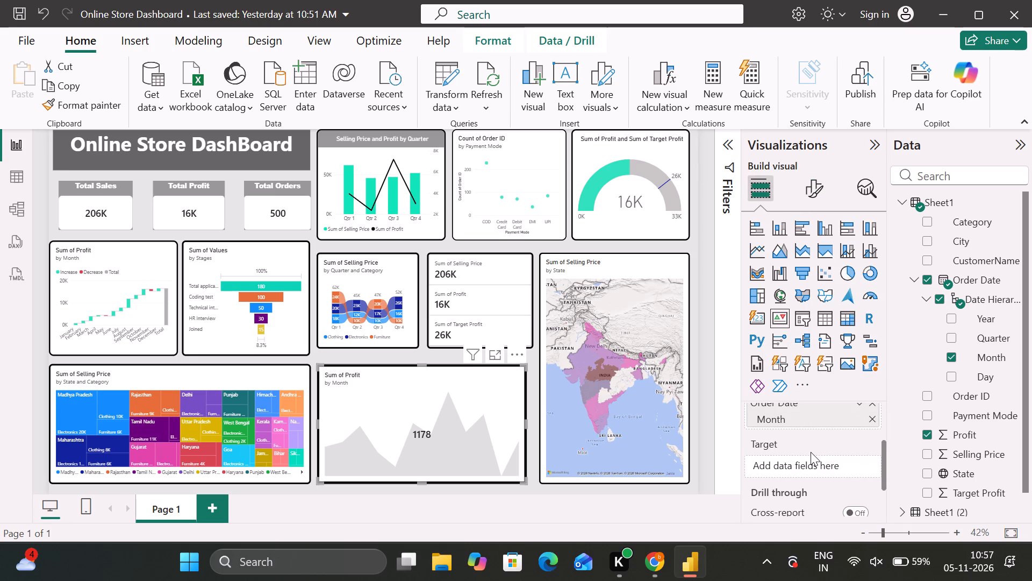
{"action": "scroll", "coordinate": [988, 397], "scroll_direction": "down", "scroll_amount": 2}
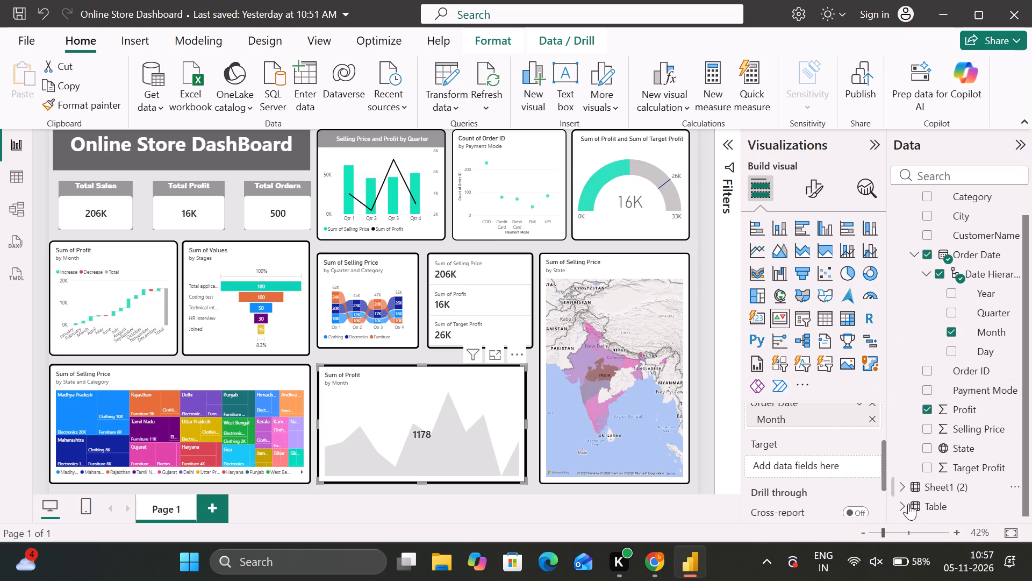
{"action": "left_click", "coordinate": [928, 471]}
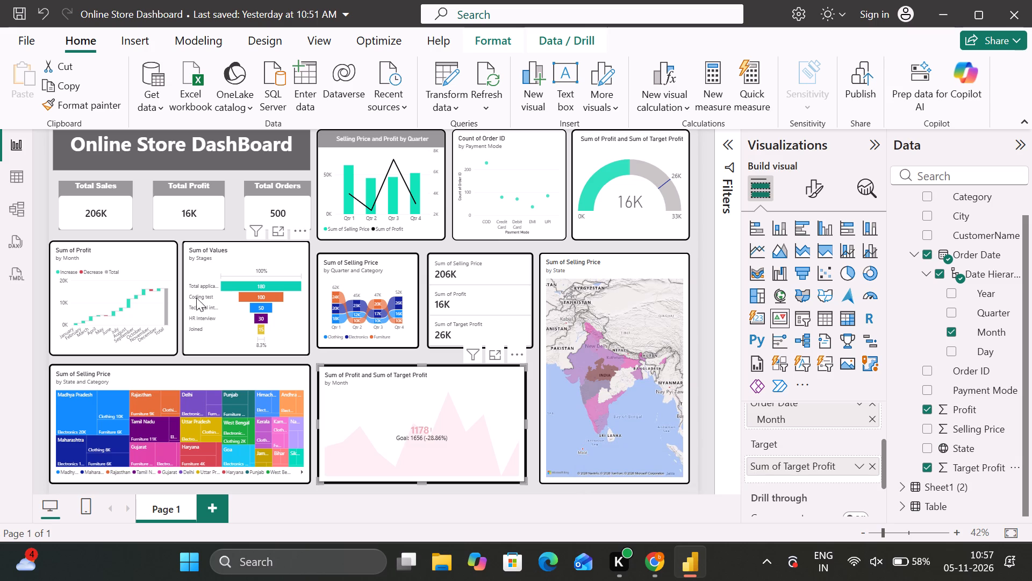
{"action": "left_click", "coordinate": [505, 430]}
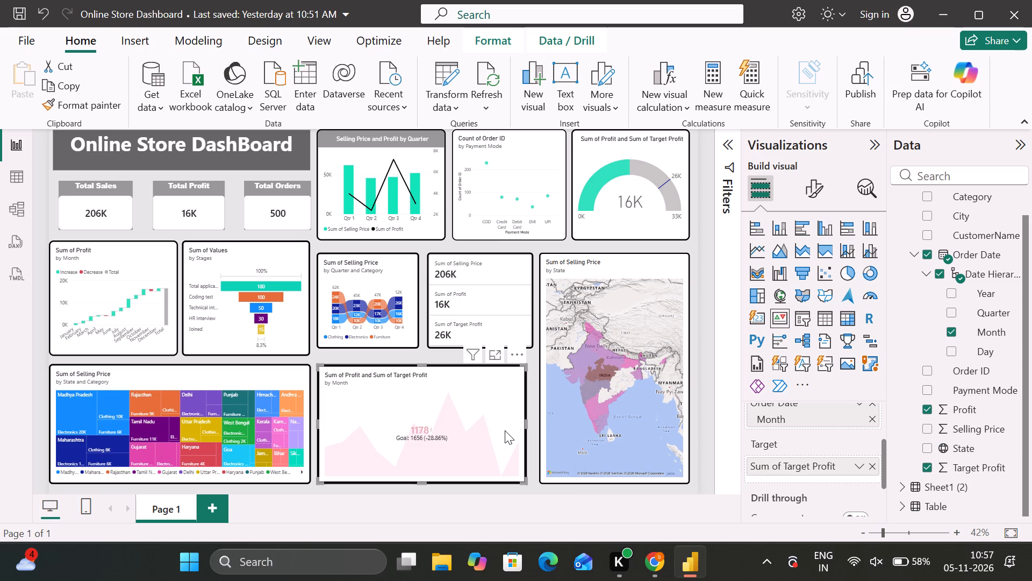
Switch to the Adding a KPI lesson in Chrome and review the slides on using a KPI visual and adding a target.
{"action": "left_click", "coordinate": [649, 575]}
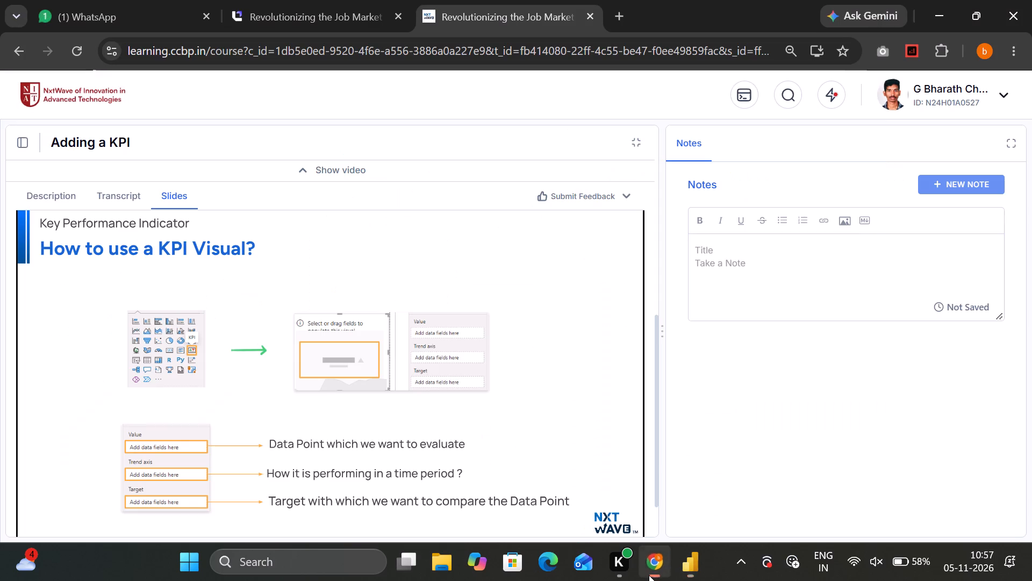
{"action": "key", "text": "Right"}
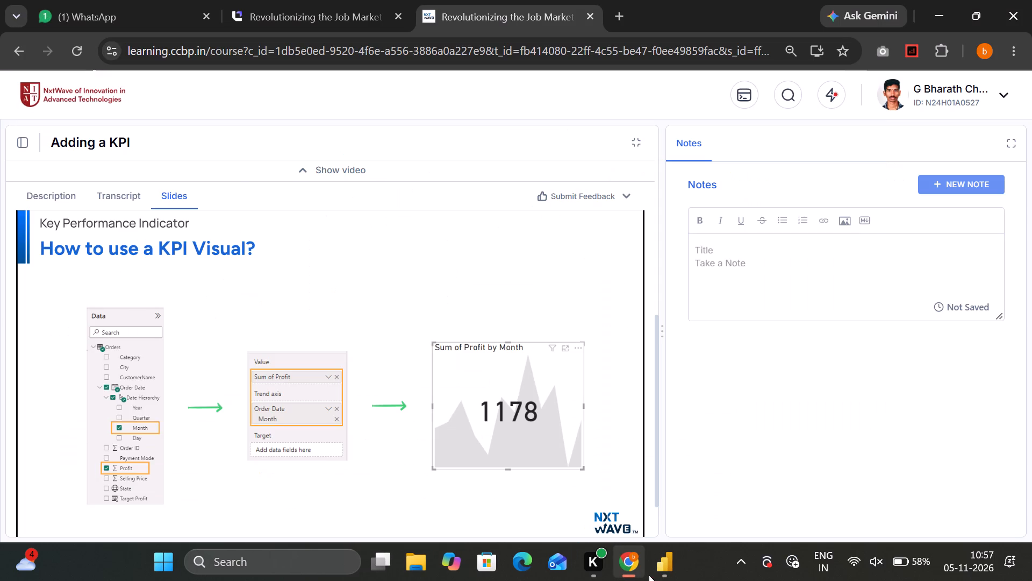
{"action": "key", "text": "Right"}
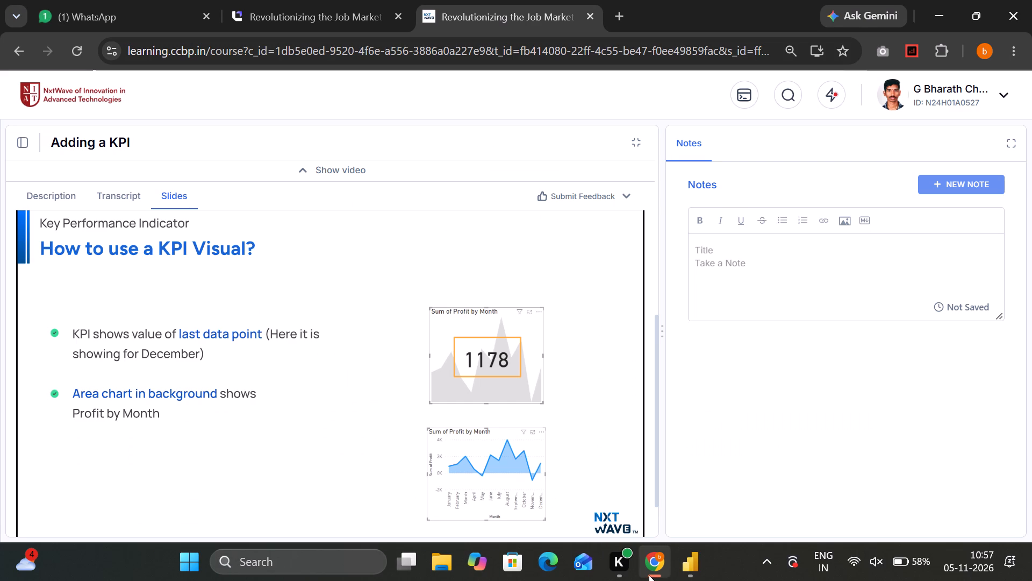
{"action": "key", "text": "Right"}
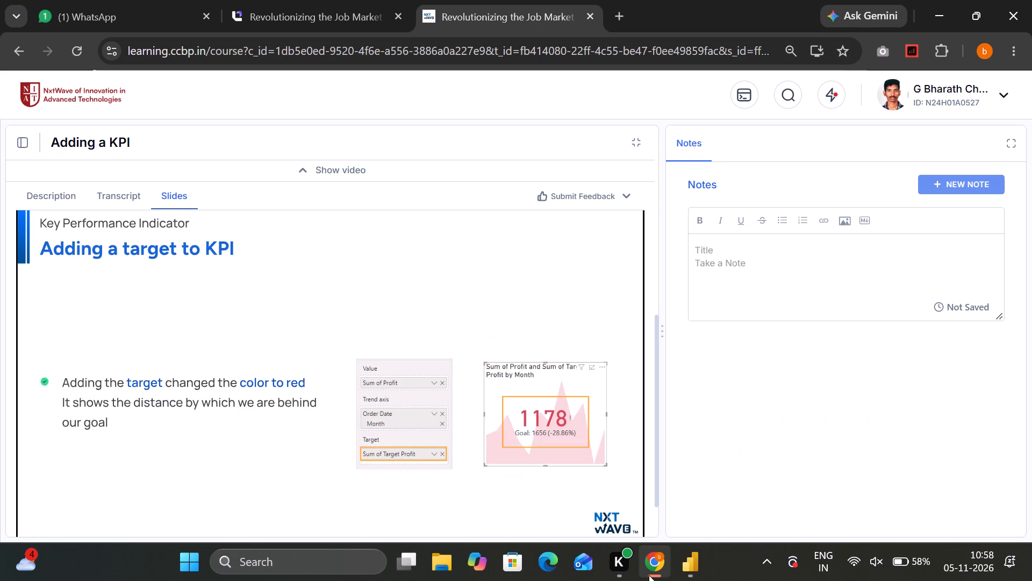
{"action": "key", "text": "Left"}
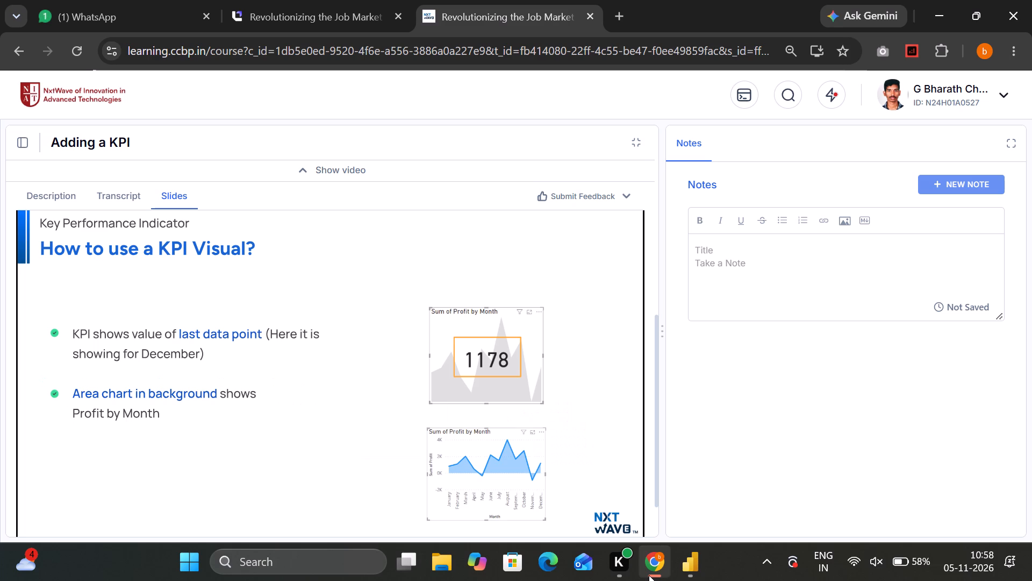
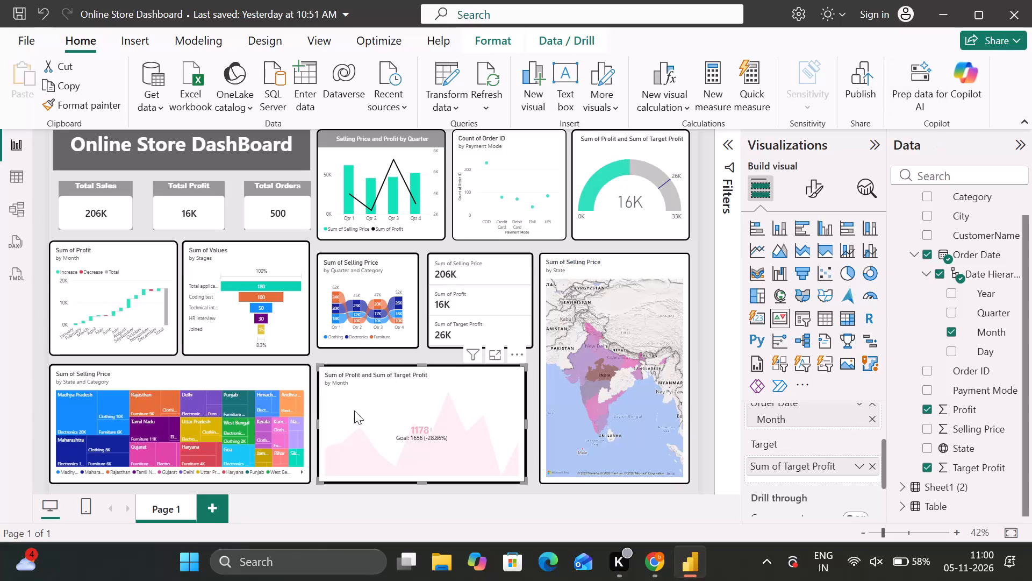
Set the callout value font size to 30 on the Sum of Profit and Sum of Target Profit KPI visual.
{"action": "left_click", "coordinate": [464, 391]}
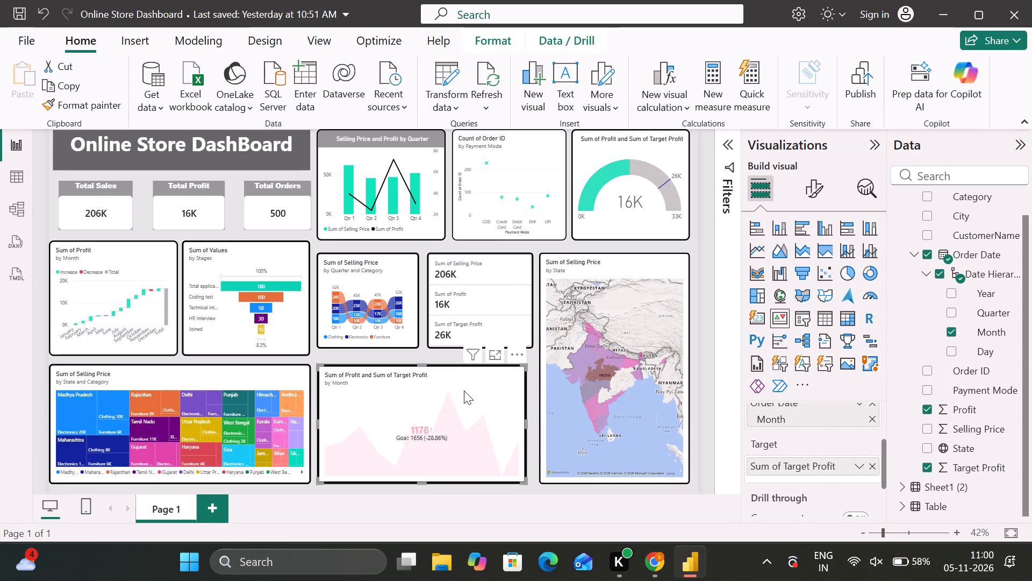
{"action": "left_click", "coordinate": [821, 192]}
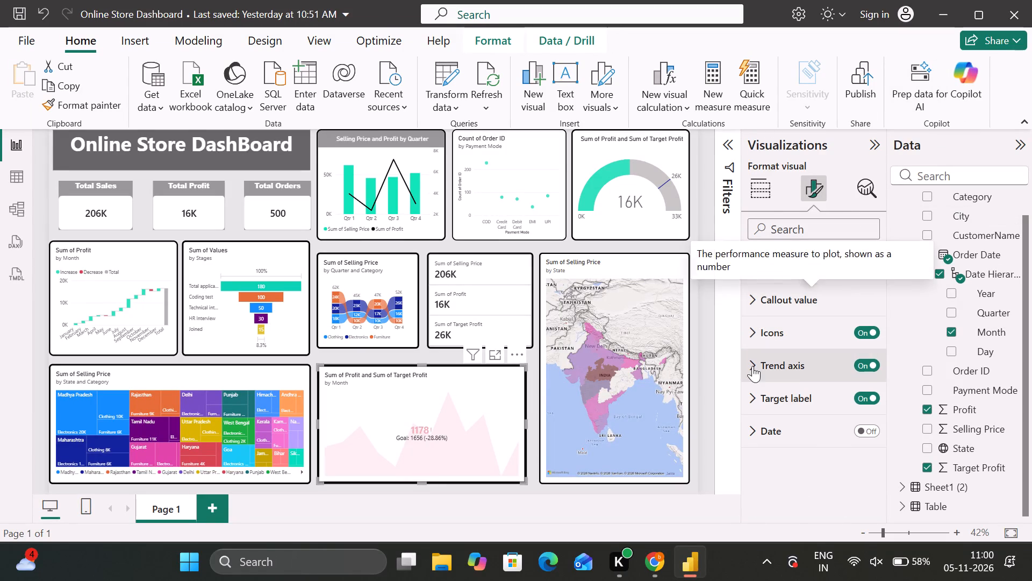
{"action": "left_click", "coordinate": [756, 293]}
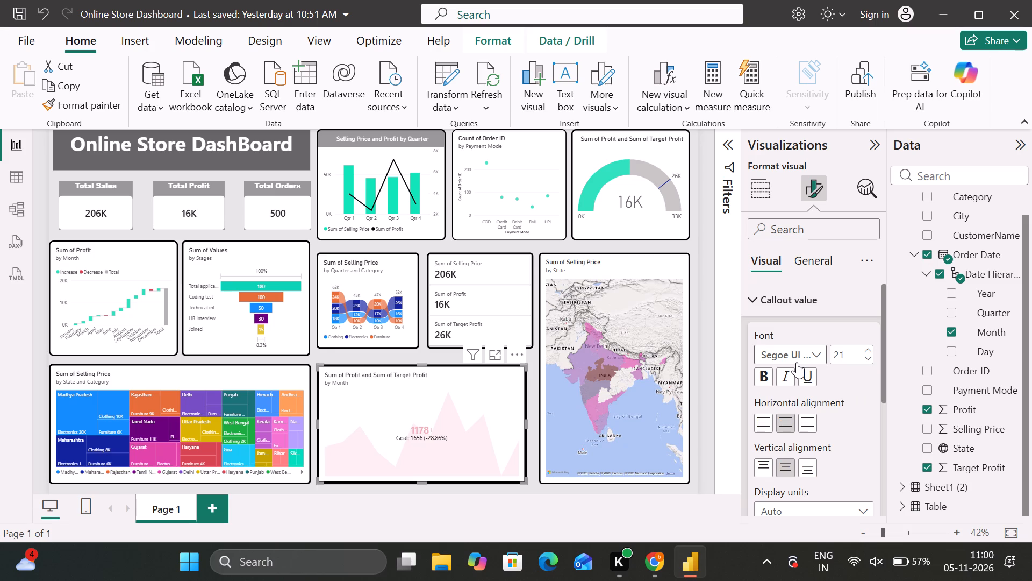
{"action": "scroll", "coordinate": [797, 362], "scroll_direction": "down", "scroll_amount": 1}
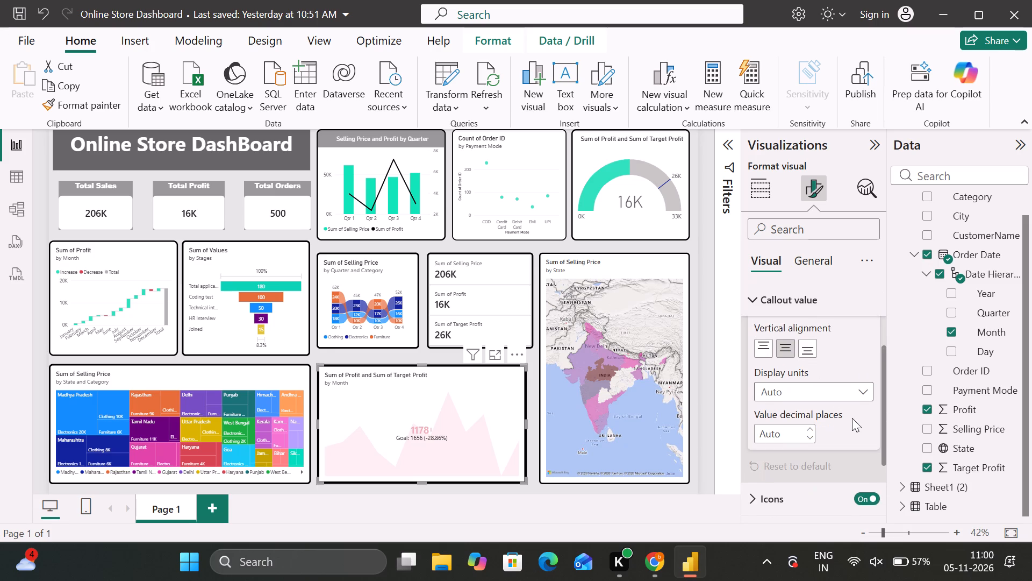
{"action": "scroll", "coordinate": [852, 418], "scroll_direction": "down", "scroll_amount": 1}
{"action": "scroll", "coordinate": [852, 418], "scroll_direction": "up", "scroll_amount": 2}
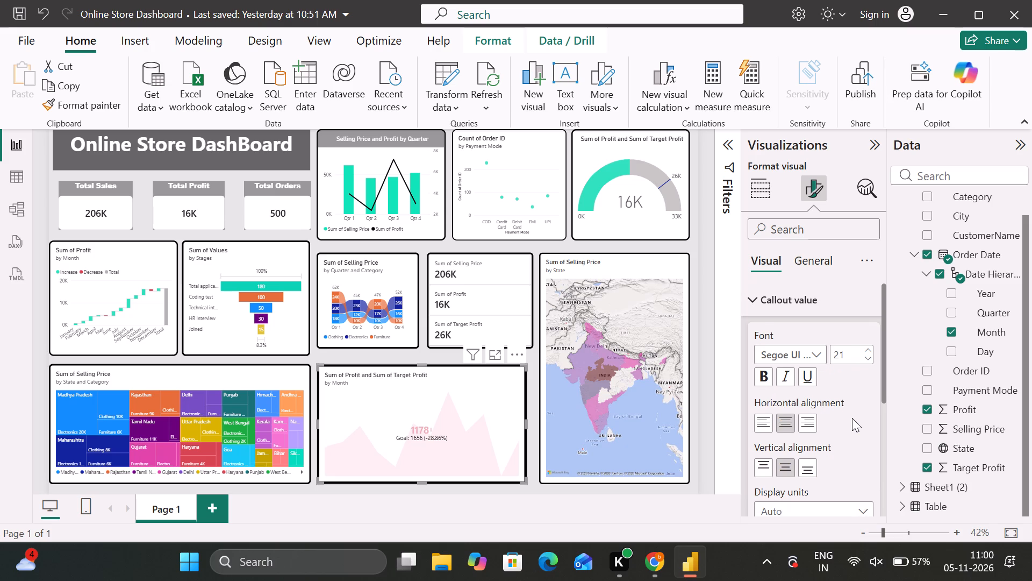
{"action": "triple_click", "coordinate": [866, 352]}
{"action": "triple_click", "coordinate": [866, 352]}
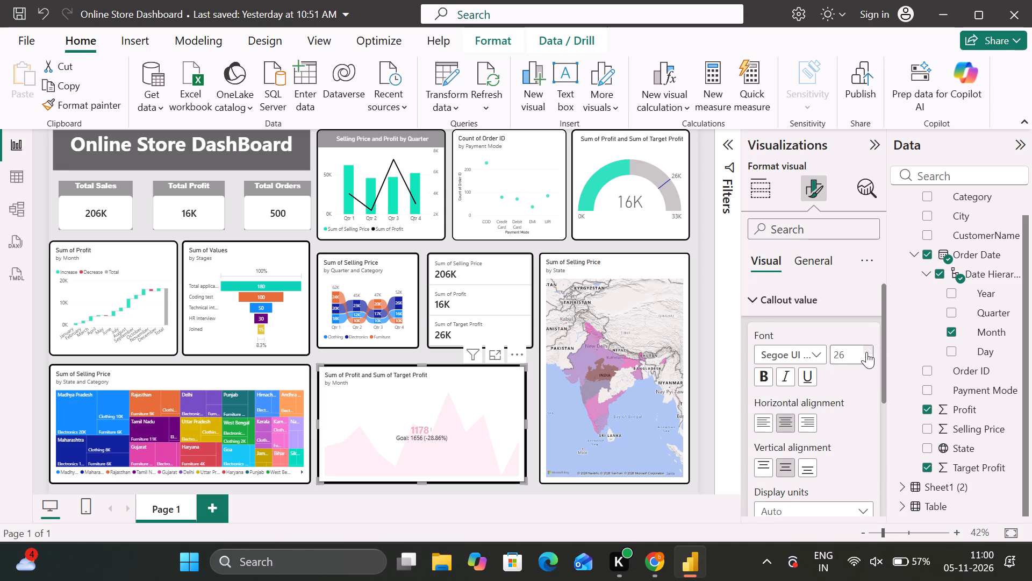
{"action": "left_click", "coordinate": [866, 352]}
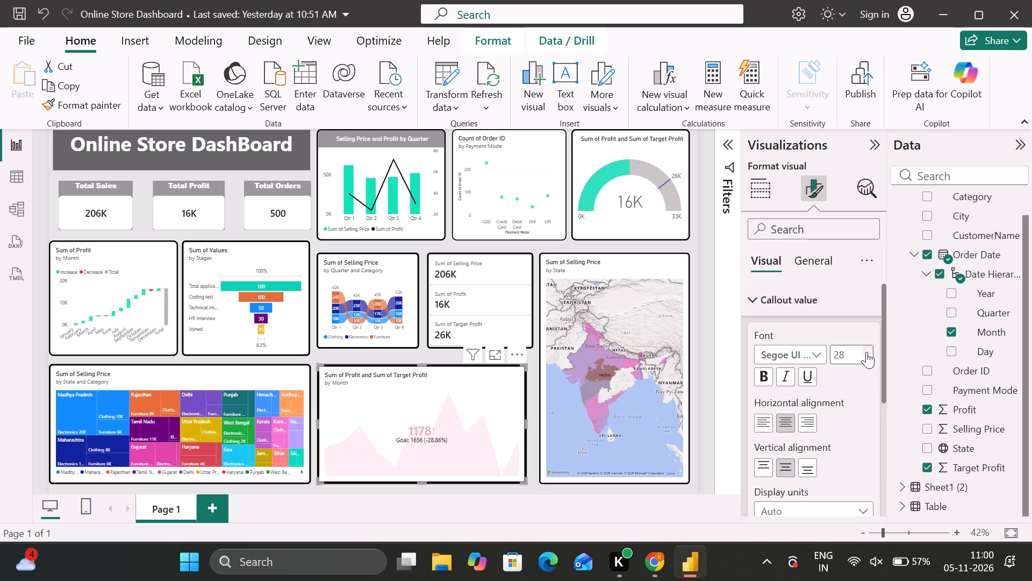
{"action": "left_click", "coordinate": [866, 352]}
{"action": "left_click", "coordinate": [866, 352]}
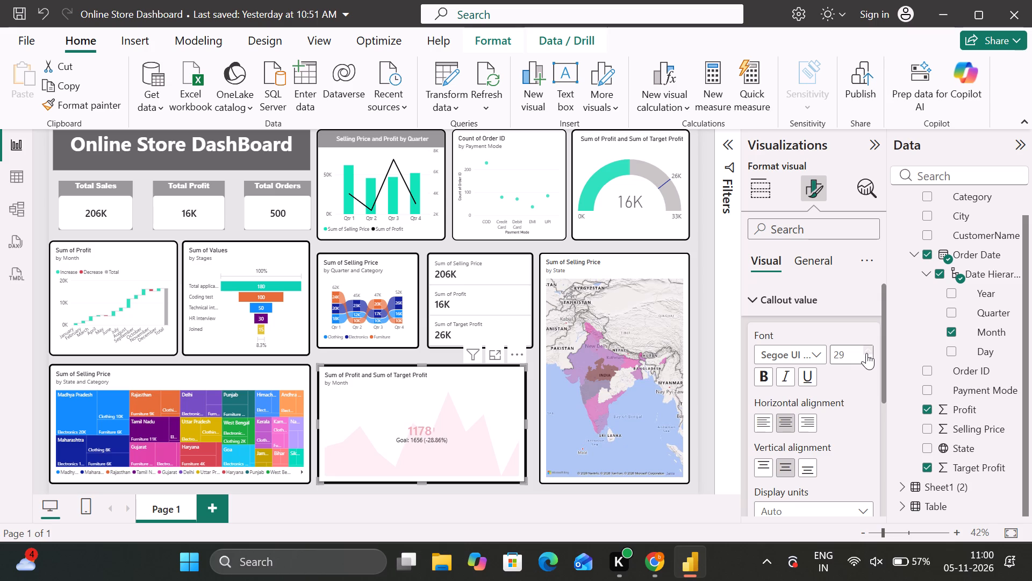
{"action": "left_click", "coordinate": [866, 353]}
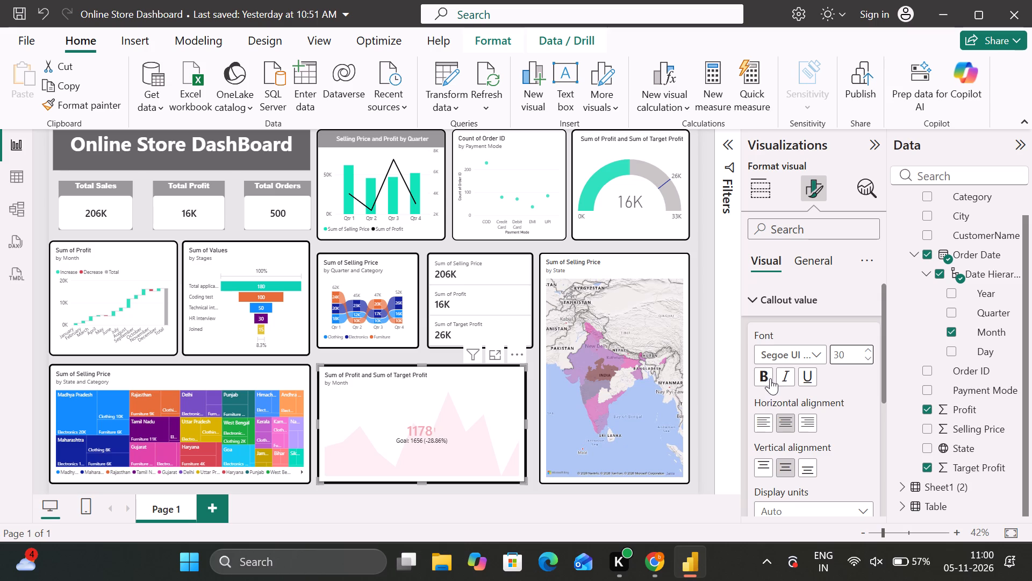
Make the callout value of the KPI visual bold.
{"action": "left_click", "coordinate": [766, 380]}
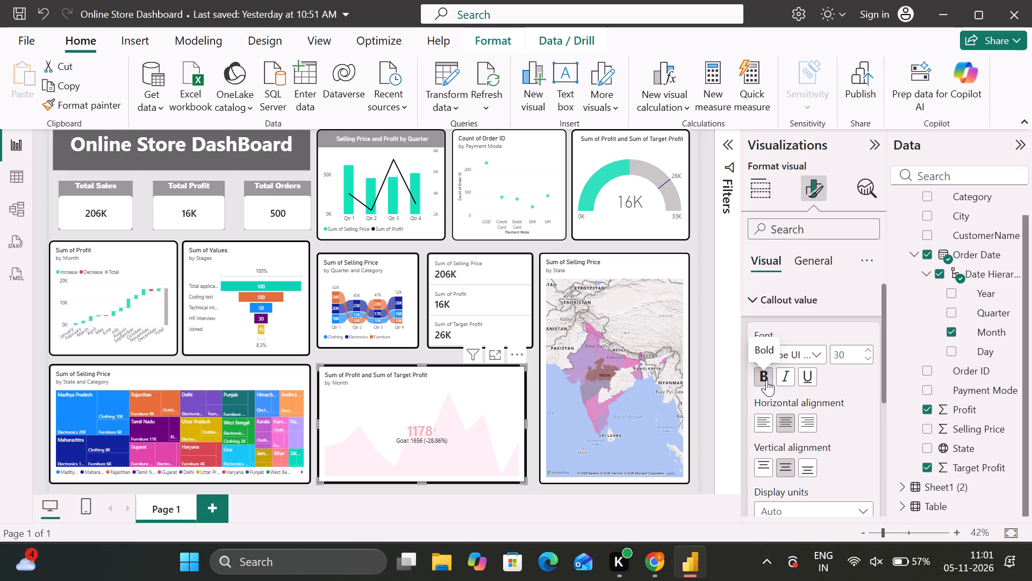
{"action": "left_click", "coordinate": [766, 380]}
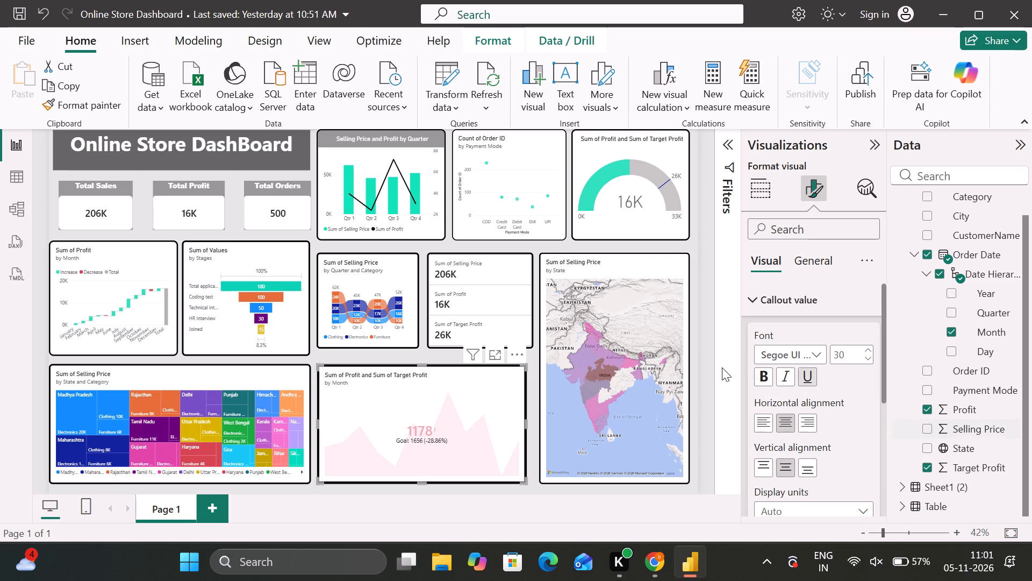
{"action": "left_click", "coordinate": [758, 380]}
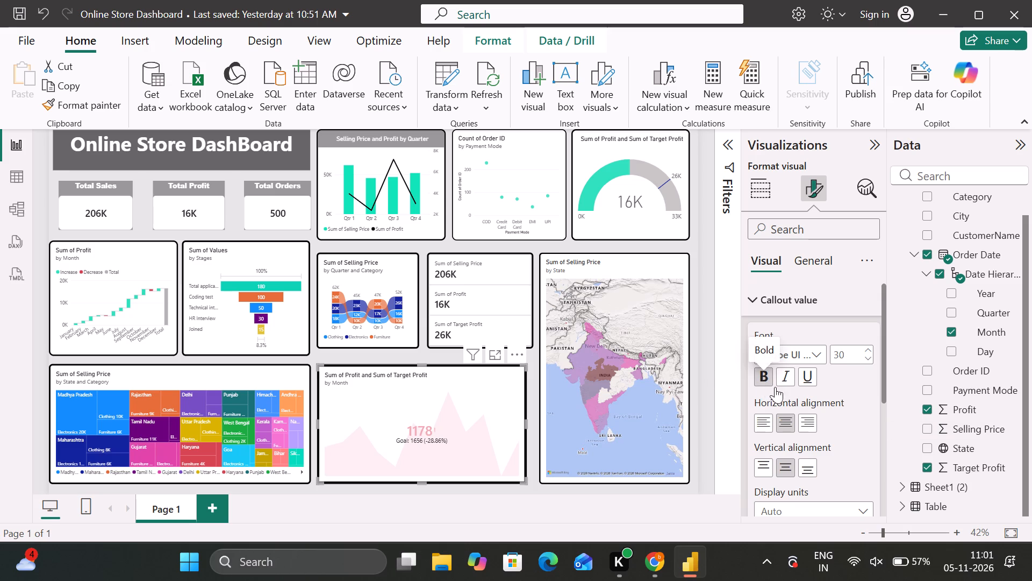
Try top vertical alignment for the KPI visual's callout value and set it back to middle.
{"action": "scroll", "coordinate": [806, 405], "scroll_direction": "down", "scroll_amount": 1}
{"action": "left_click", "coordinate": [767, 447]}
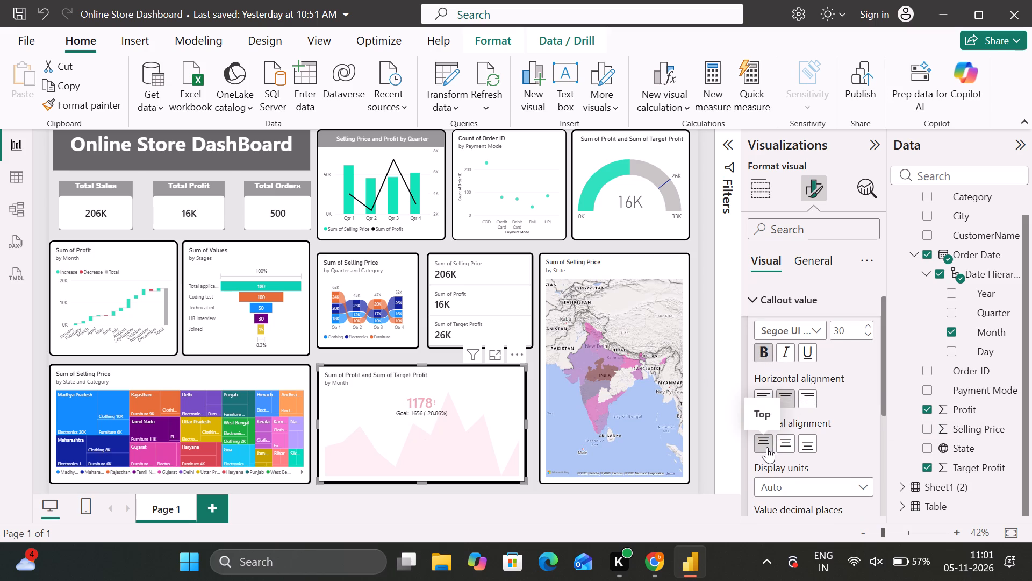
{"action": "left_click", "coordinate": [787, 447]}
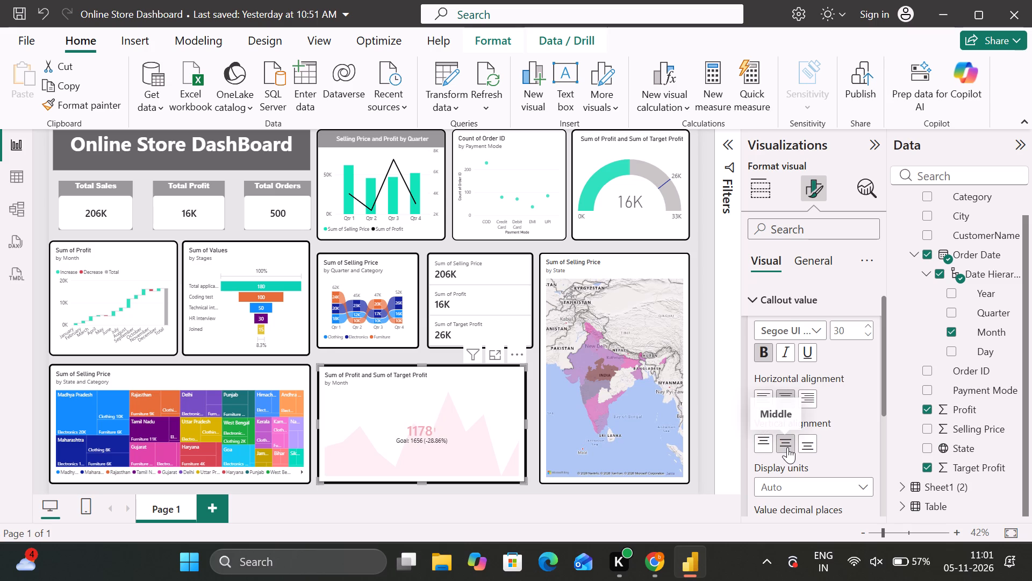
Look through the KPI visual's remaining format settings, including display units, icons, trend axis, target label and date.
{"action": "scroll", "coordinate": [863, 422], "scroll_direction": "down", "scroll_amount": 1}
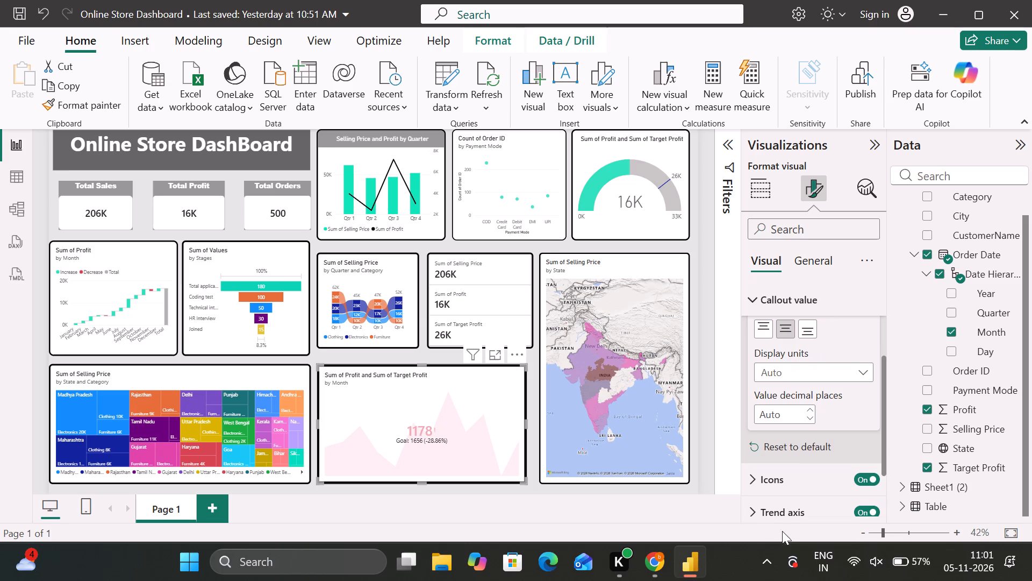
{"action": "left_click", "coordinate": [782, 516]}
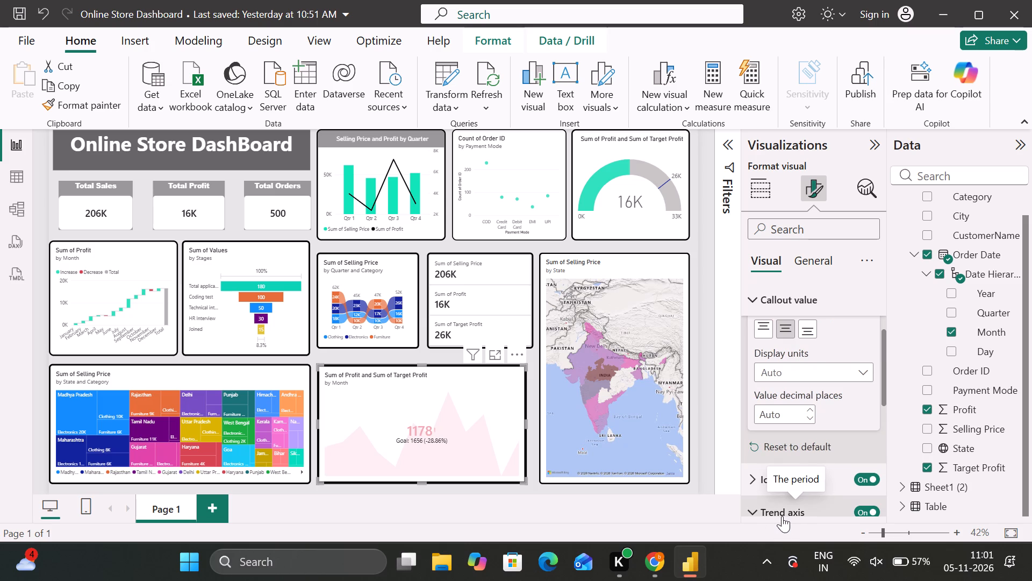
{"action": "left_click", "coordinate": [782, 516]}
{"action": "scroll", "coordinate": [785, 488], "scroll_direction": "down", "scroll_amount": 3}
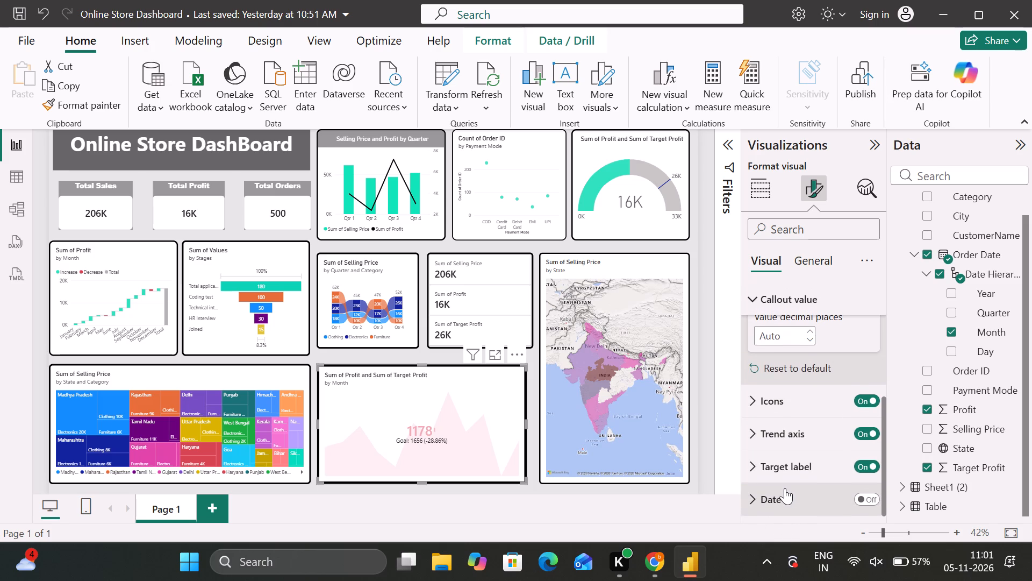
{"action": "scroll", "coordinate": [785, 488], "scroll_direction": "down", "scroll_amount": 1}
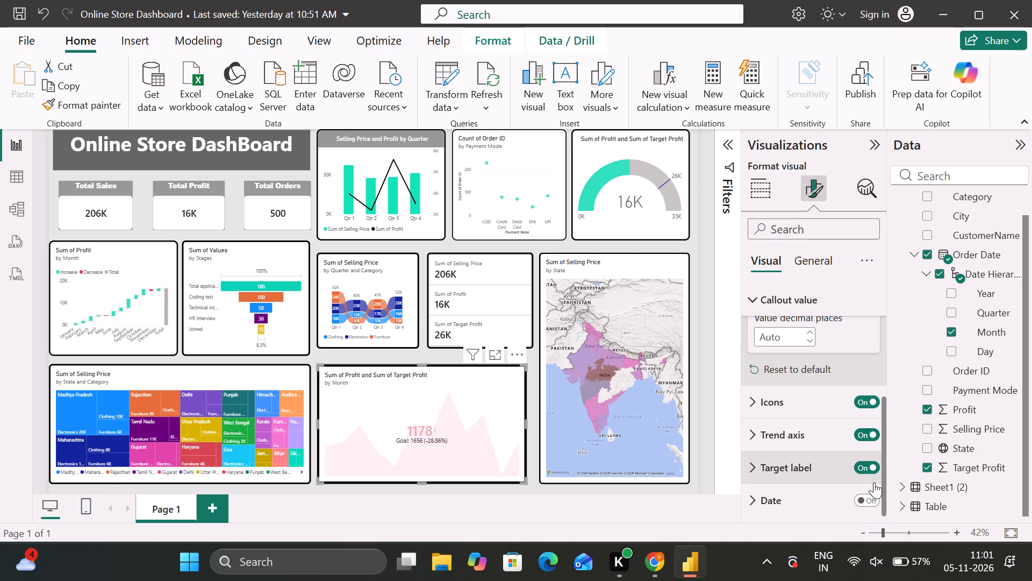
{"action": "scroll", "coordinate": [874, 482], "scroll_direction": "down", "scroll_amount": 2}
{"action": "scroll", "coordinate": [874, 482], "scroll_direction": "up", "scroll_amount": 3}
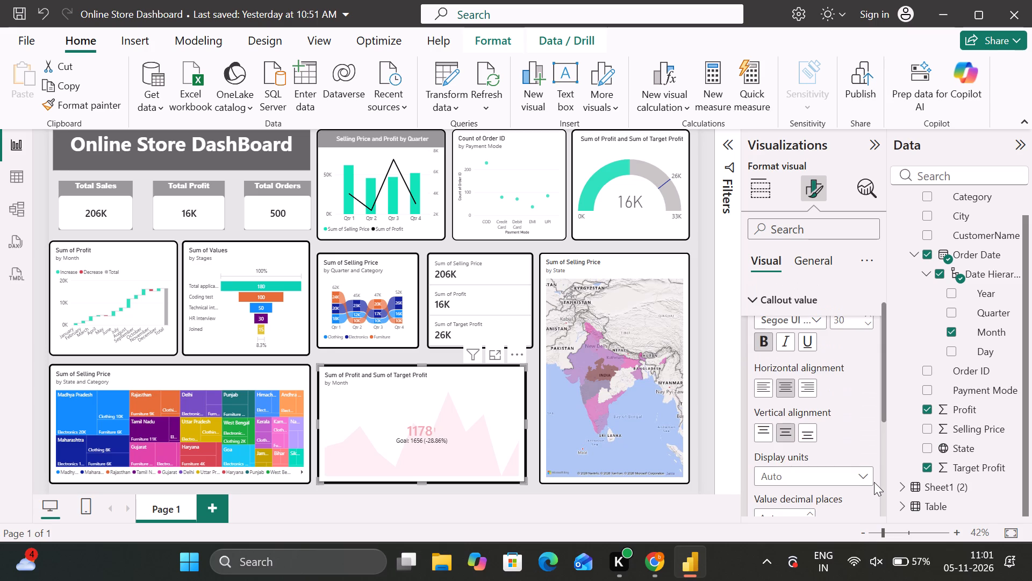
{"action": "scroll", "coordinate": [874, 482], "scroll_direction": "up", "scroll_amount": 4}
Open the KPI visual's trend axis settings and examine the direction, colour and transparency options.
{"action": "left_click", "coordinate": [795, 291]}
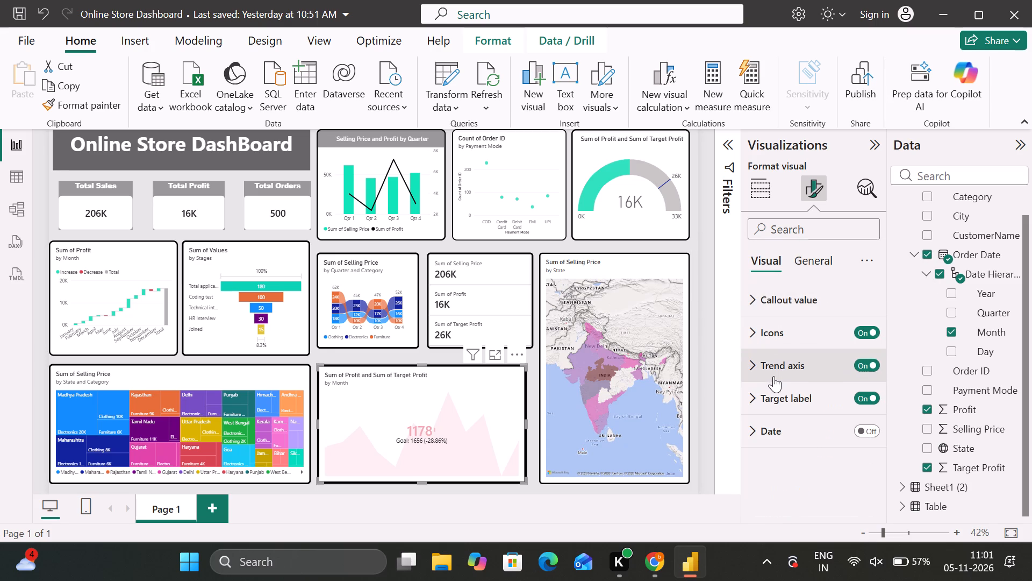
{"action": "left_click", "coordinate": [773, 376]}
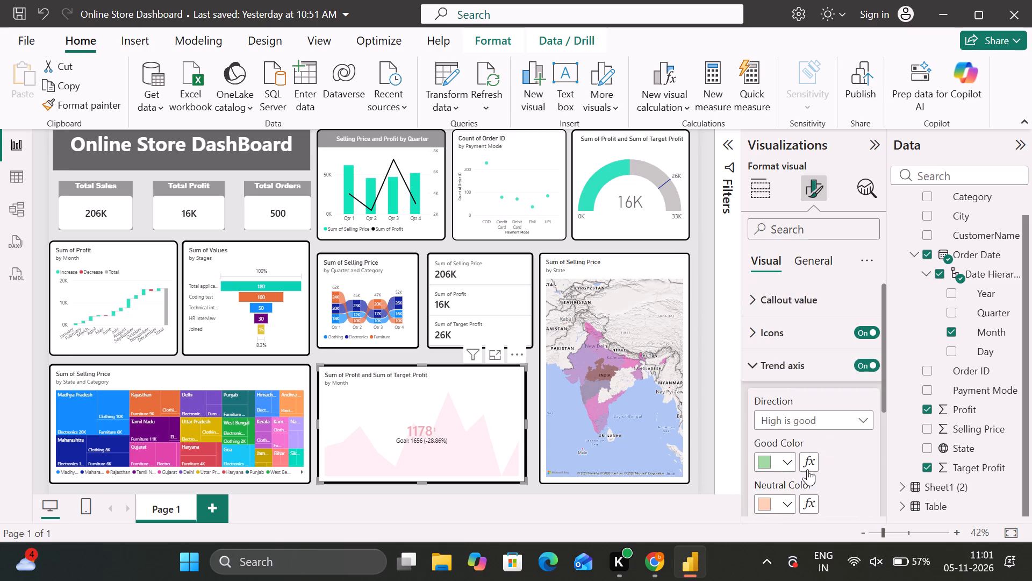
{"action": "scroll", "coordinate": [807, 469], "scroll_direction": "down", "scroll_amount": 1}
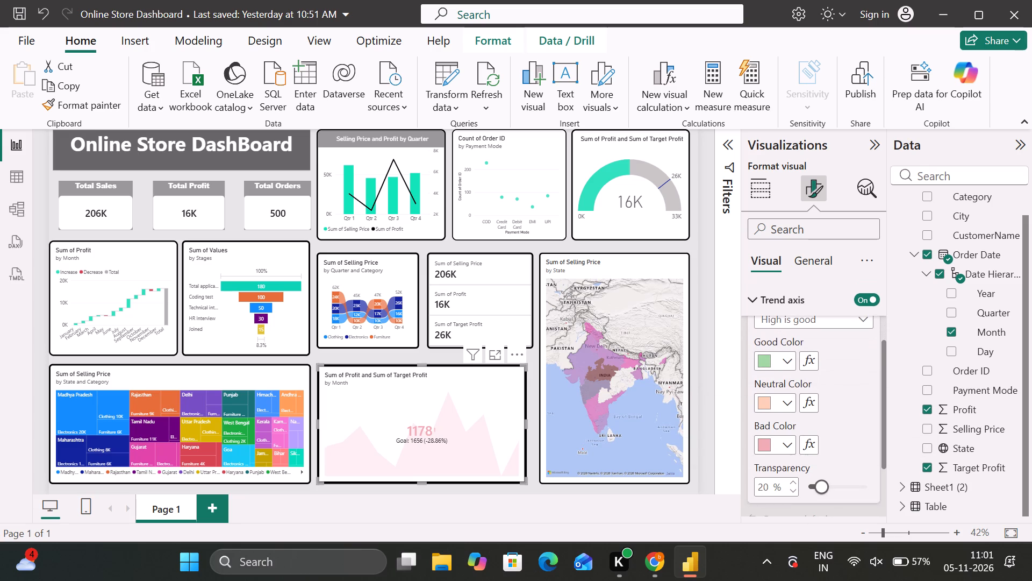
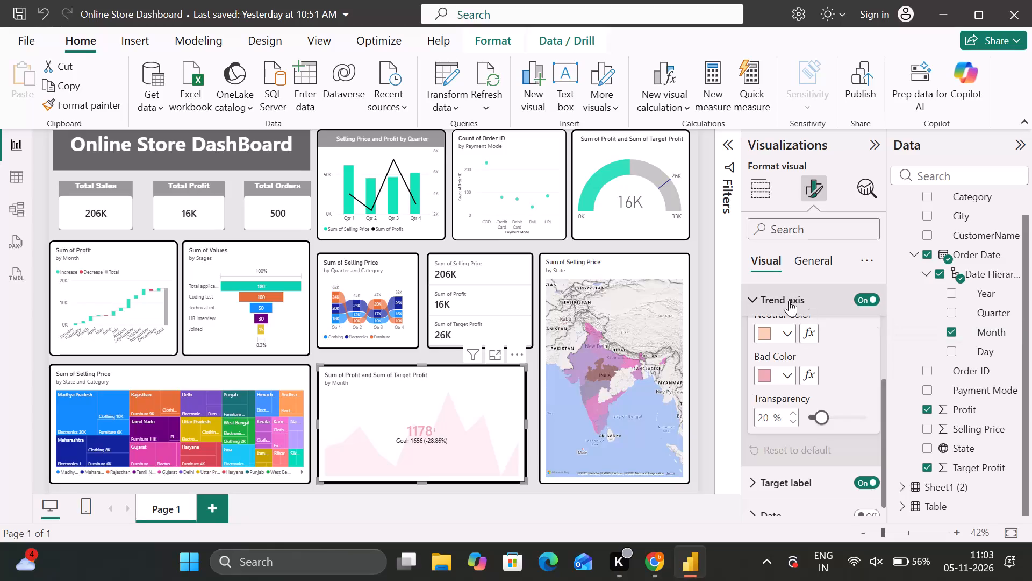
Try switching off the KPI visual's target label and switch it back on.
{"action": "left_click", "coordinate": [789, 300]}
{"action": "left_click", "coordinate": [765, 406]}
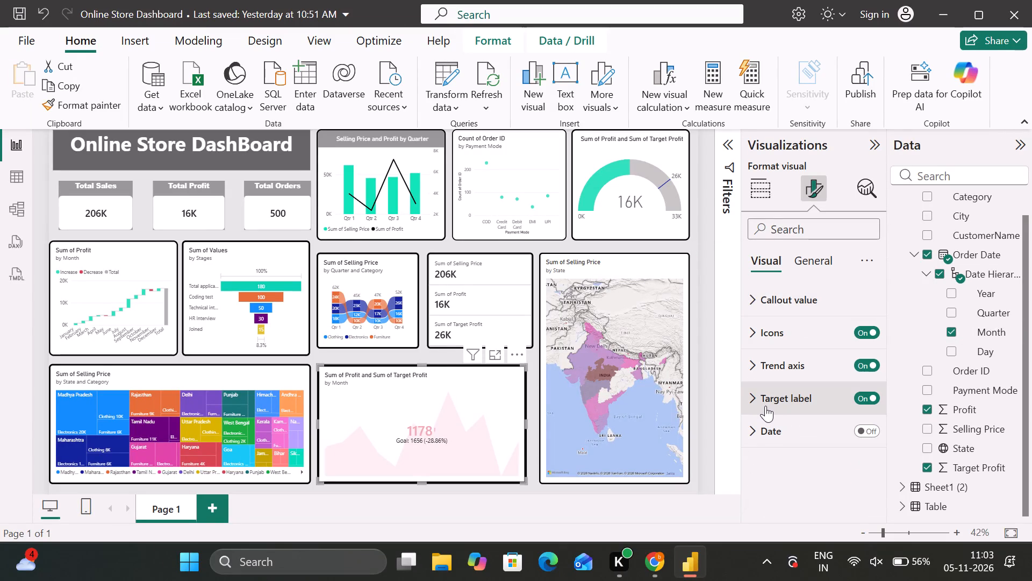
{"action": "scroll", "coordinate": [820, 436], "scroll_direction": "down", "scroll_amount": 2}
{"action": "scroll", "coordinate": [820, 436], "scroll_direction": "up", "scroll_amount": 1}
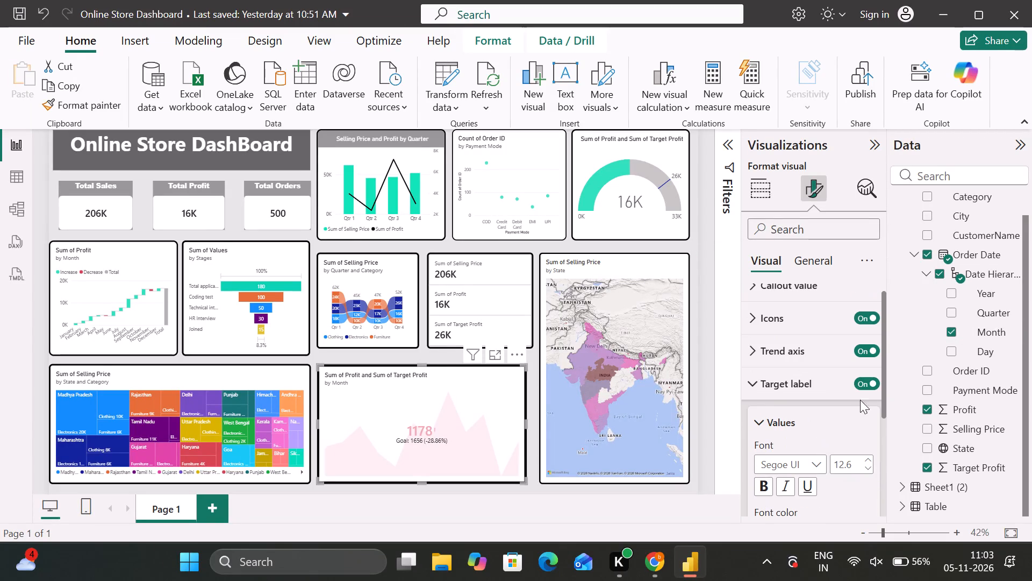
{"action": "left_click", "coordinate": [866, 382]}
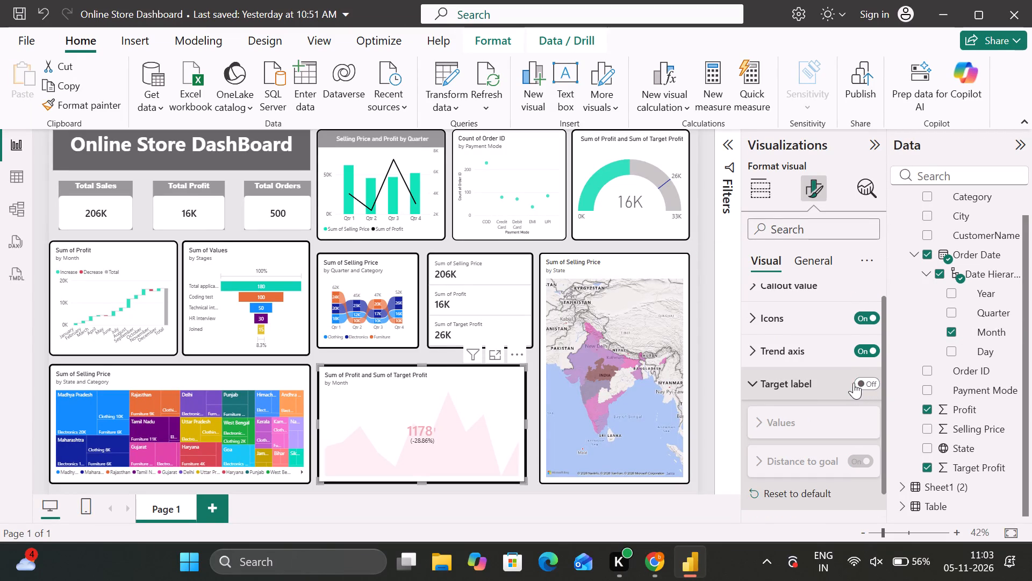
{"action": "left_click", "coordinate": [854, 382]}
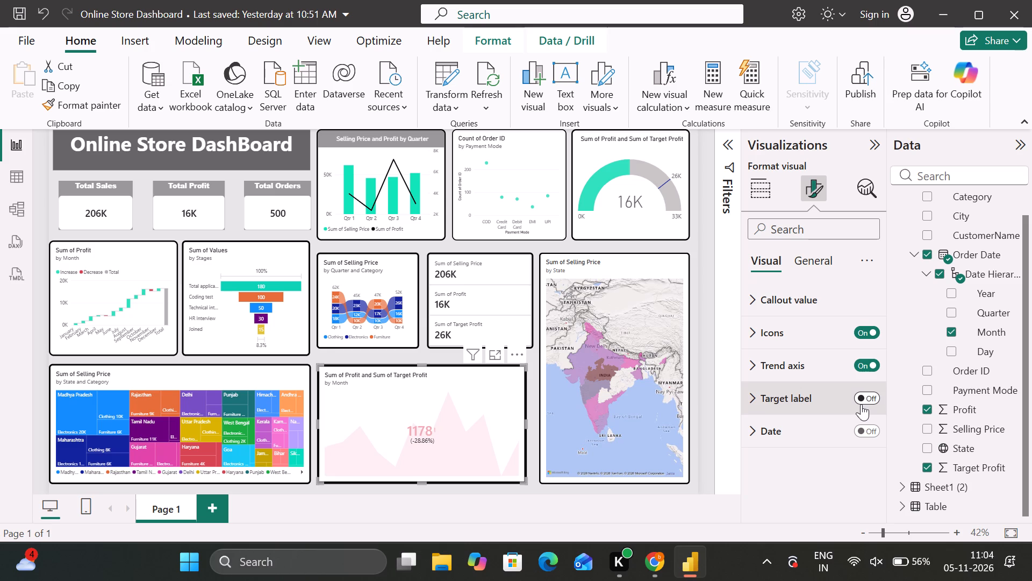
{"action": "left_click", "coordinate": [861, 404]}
Make the values of the KPI visual's target label bold and set their font size to 18.
{"action": "left_click", "coordinate": [777, 401]}
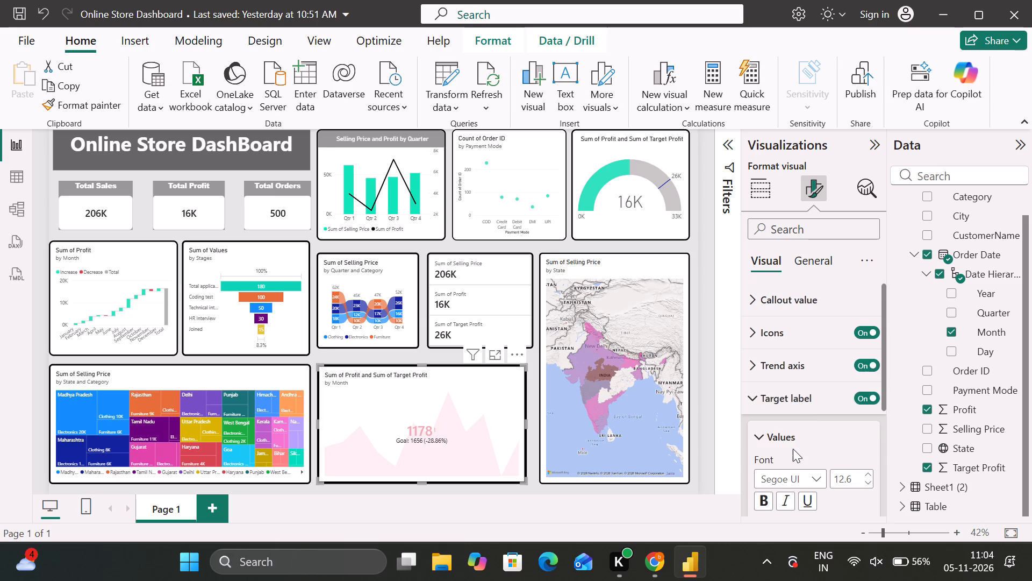
{"action": "scroll", "coordinate": [793, 449], "scroll_direction": "down", "scroll_amount": 2}
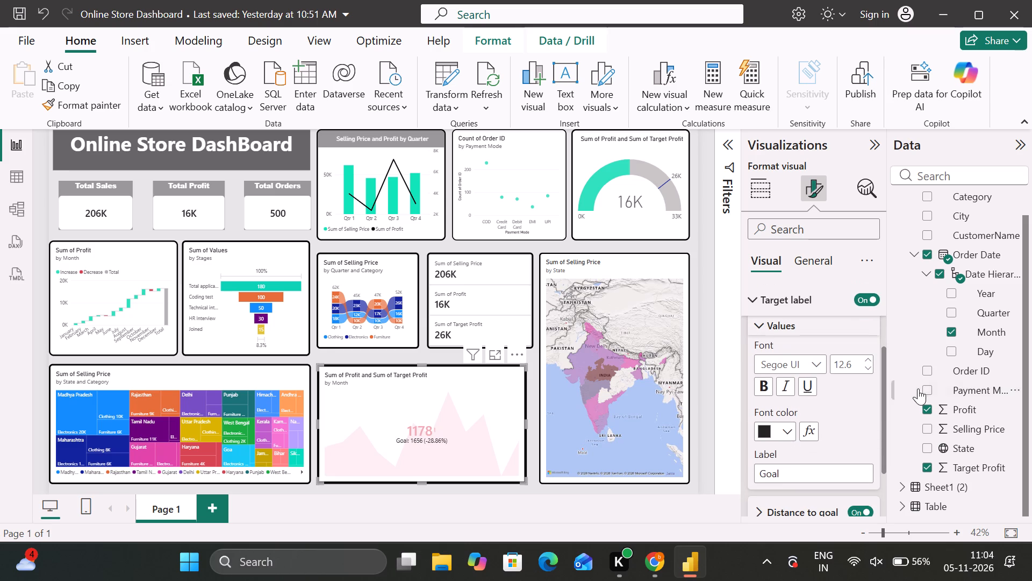
{"action": "left_click", "coordinate": [869, 363]}
{"action": "left_click", "coordinate": [772, 393]}
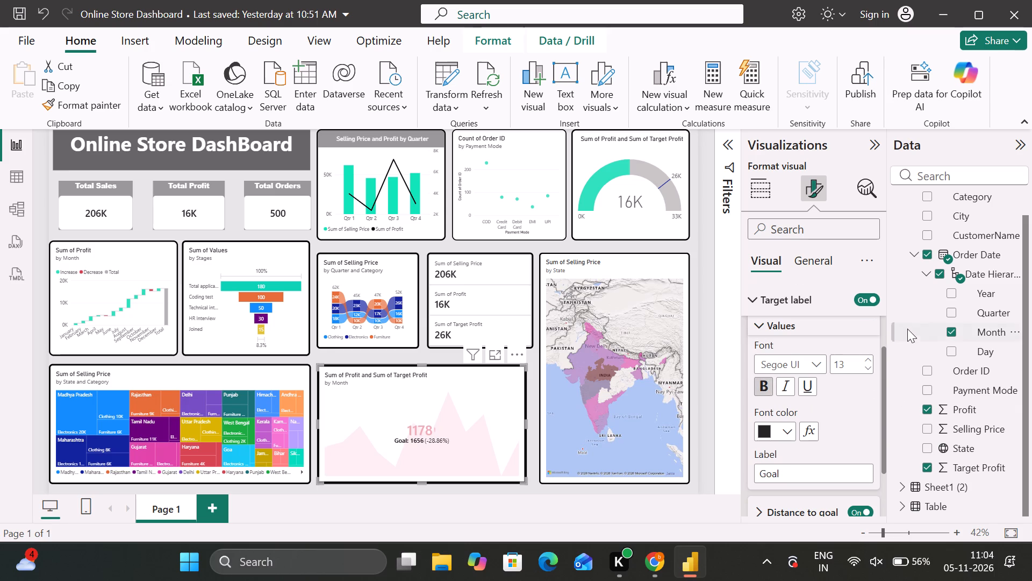
{"action": "triple_click", "coordinate": [869, 355]}
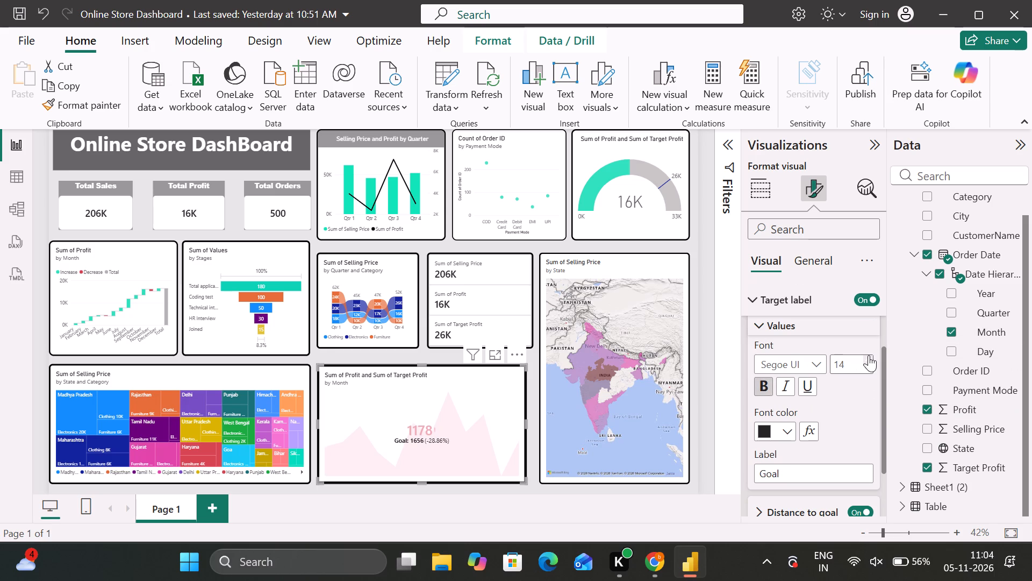
{"action": "triple_click", "coordinate": [869, 355]}
{"action": "double_click", "coordinate": [869, 355]}
{"action": "double_click", "coordinate": [869, 355]}
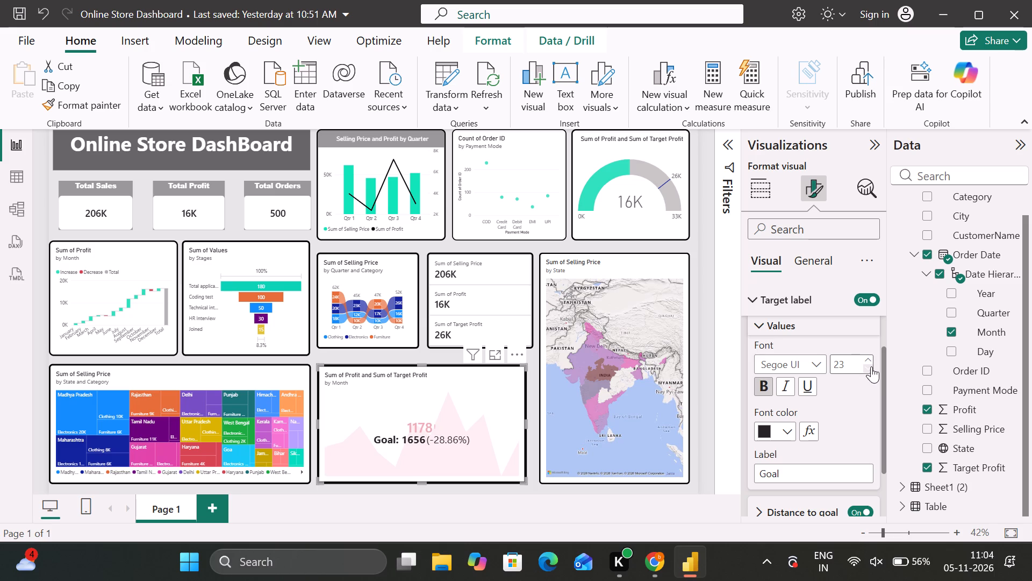
{"action": "triple_click", "coordinate": [871, 366]}
{"action": "left_click", "coordinate": [871, 366]}
{"action": "left_click", "coordinate": [871, 366]}
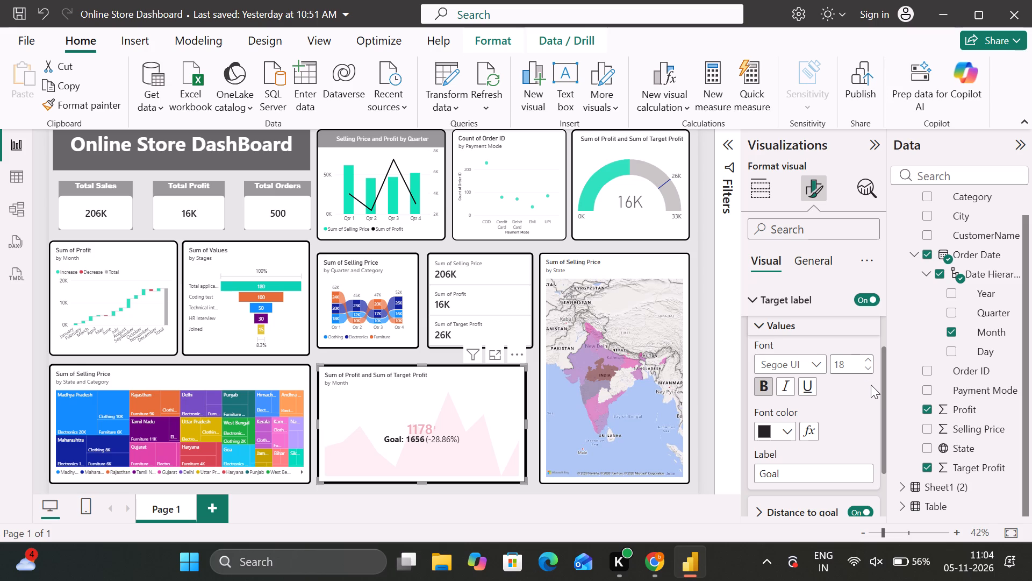
Turn off the distance to goal in the KPI visual's target label.
{"action": "scroll", "coordinate": [871, 385], "scroll_direction": "down", "scroll_amount": 1}
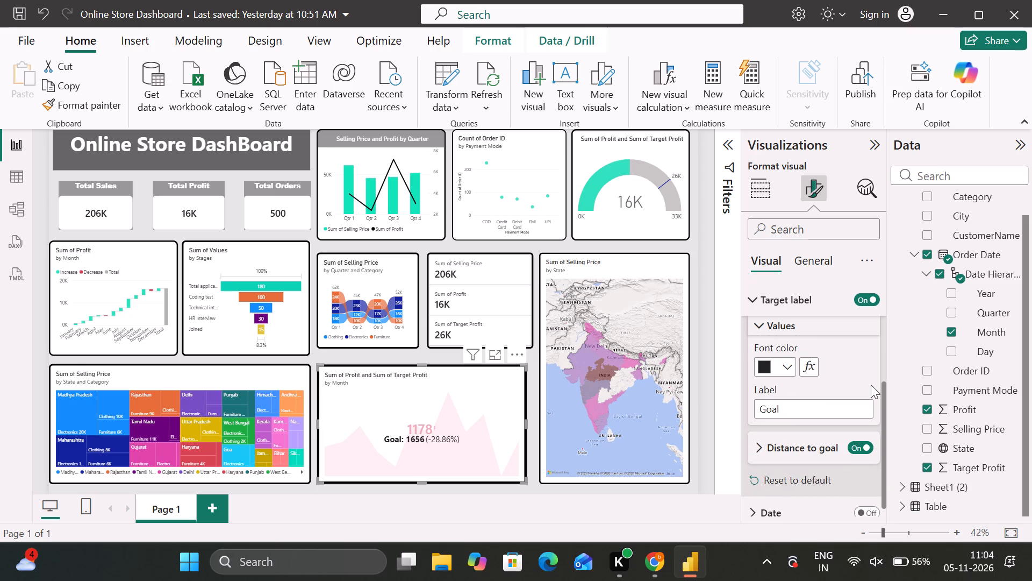
{"action": "left_click", "coordinate": [865, 446]}
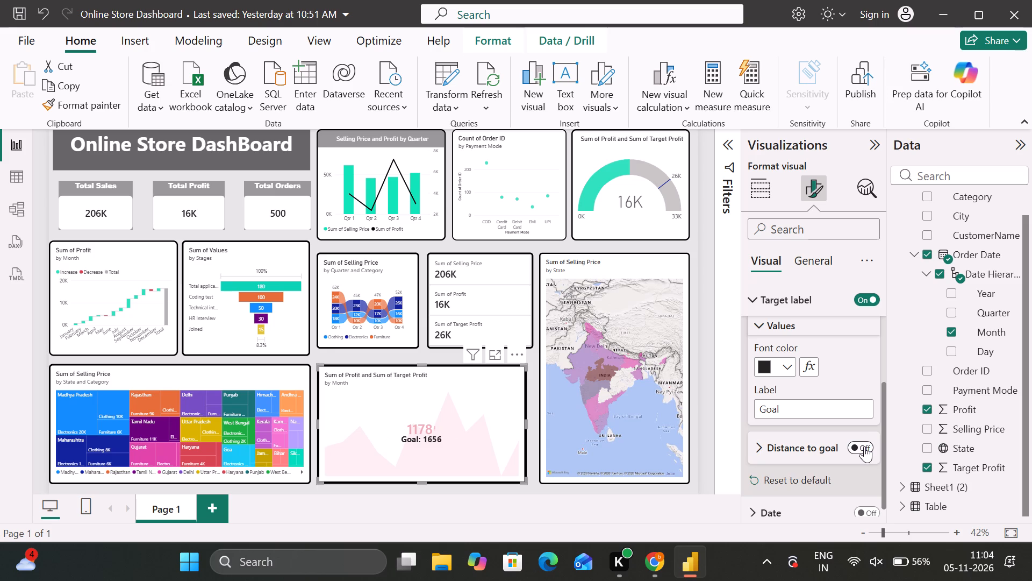
{"action": "scroll", "coordinate": [864, 449], "scroll_direction": "up", "scroll_amount": 1}
{"action": "left_click", "coordinate": [791, 334]}
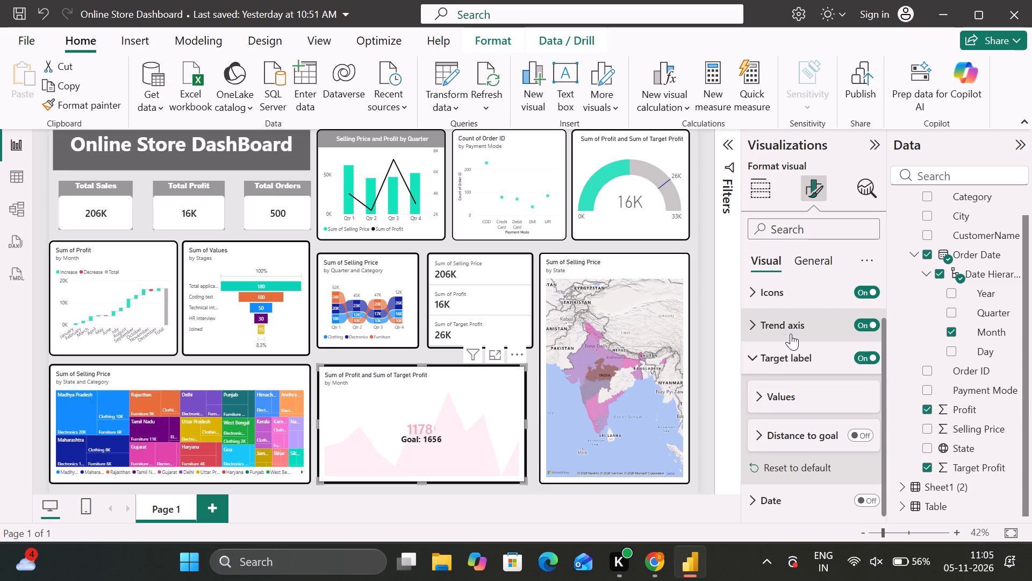
Look through the KPI visual's trend axis settings, analytics options and general format settings, including header icons.
{"action": "left_click", "coordinate": [791, 334]}
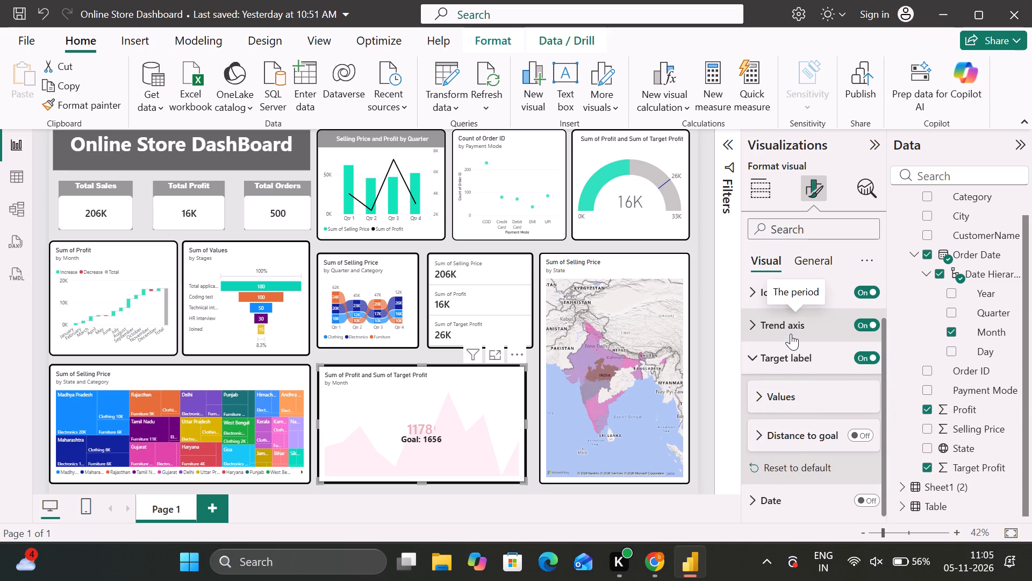
{"action": "left_click", "coordinate": [786, 323]}
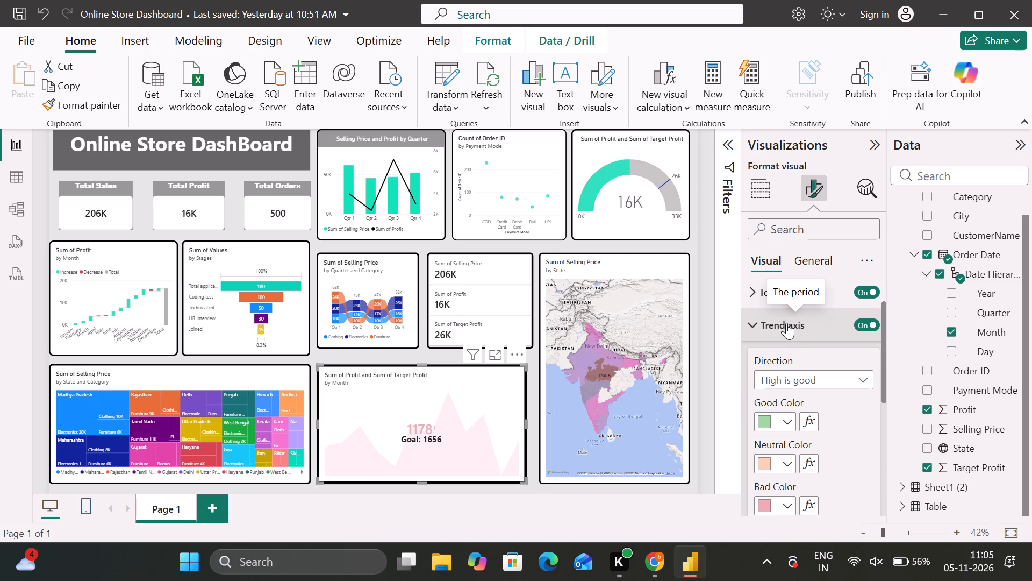
{"action": "scroll", "coordinate": [786, 323], "scroll_direction": "down", "scroll_amount": 1}
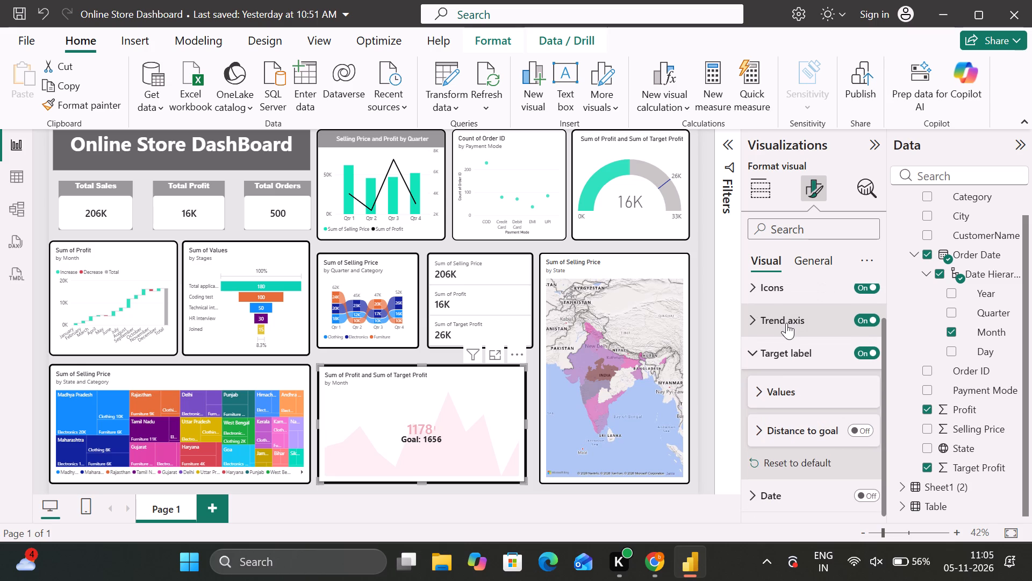
{"action": "scroll", "coordinate": [786, 323], "scroll_direction": "down", "scroll_amount": 1}
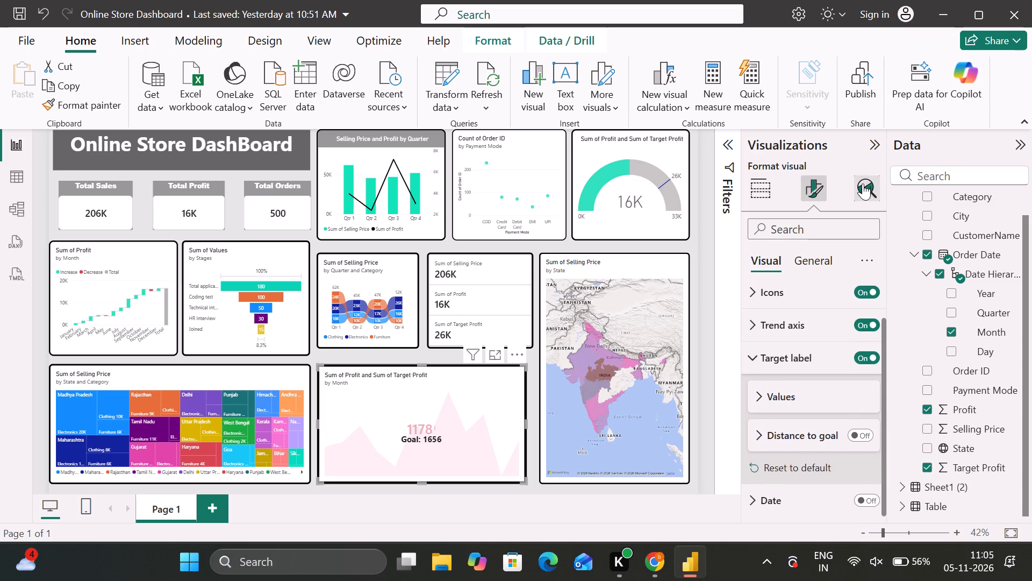
{"action": "left_click", "coordinate": [863, 183]}
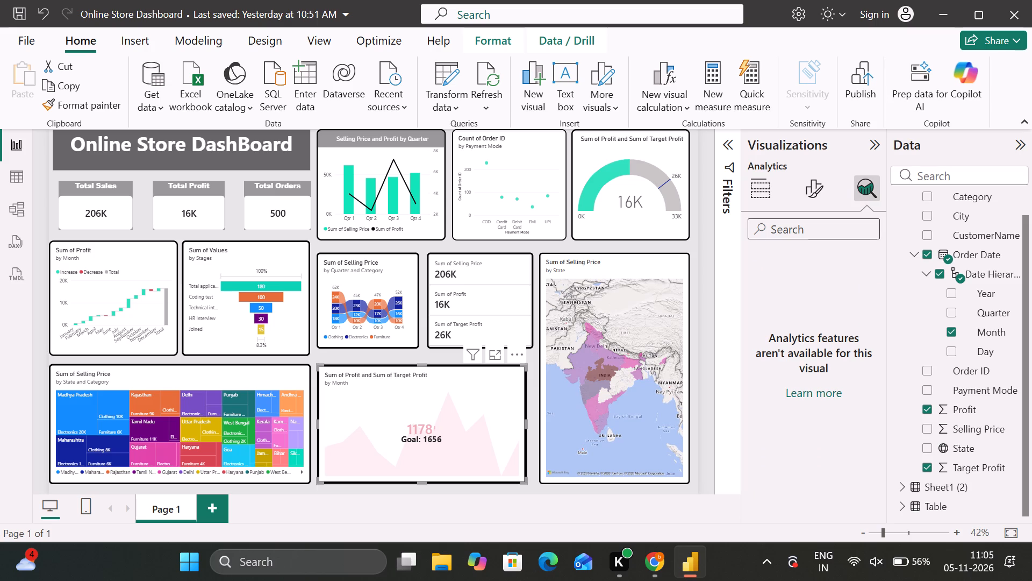
{"action": "scroll", "coordinate": [794, 259], "scroll_direction": "down", "scroll_amount": 1}
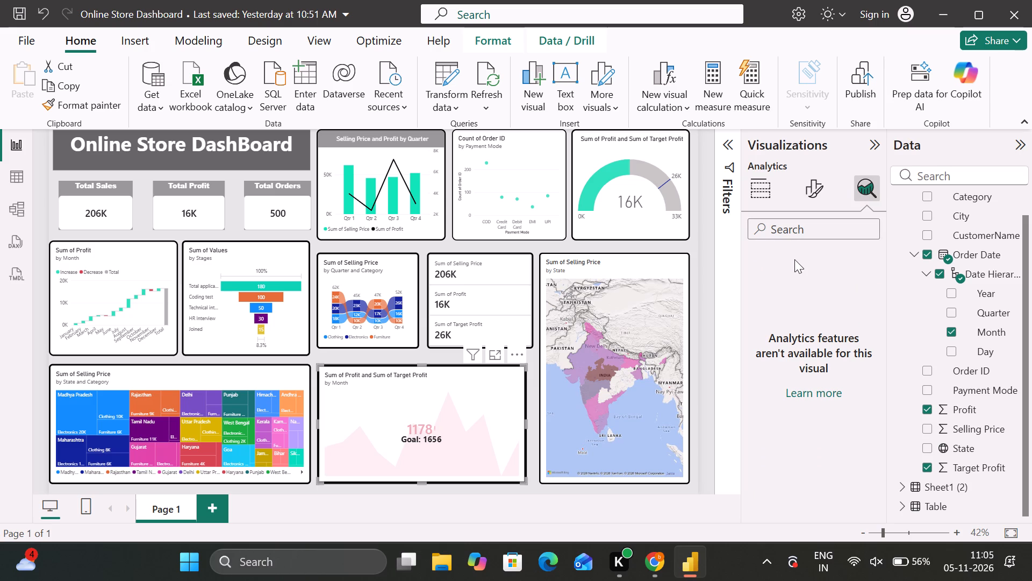
{"action": "right_click", "coordinate": [794, 259]}
{"action": "left_click", "coordinate": [818, 174]}
{"action": "left_click", "coordinate": [817, 181]}
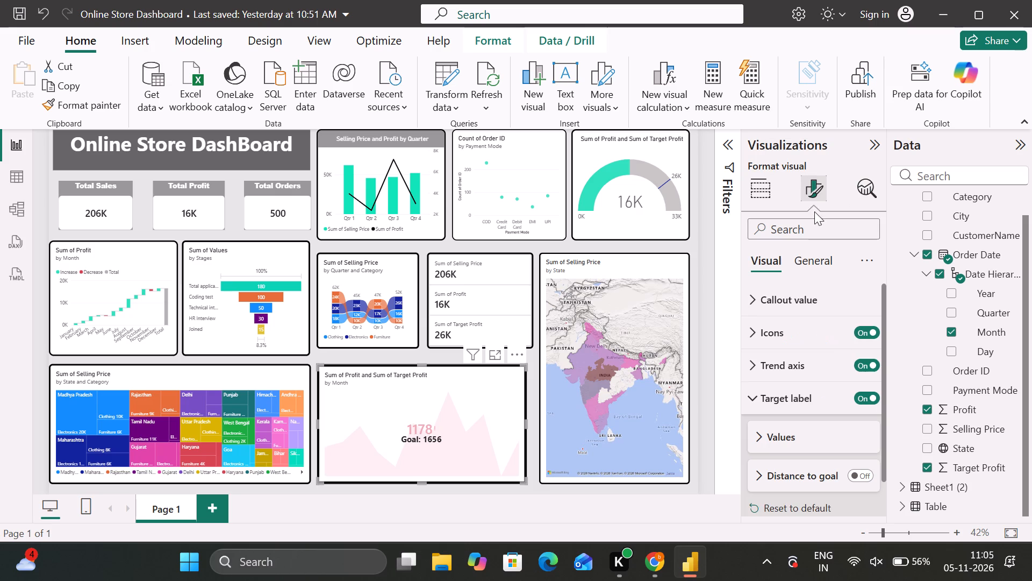
{"action": "left_click", "coordinate": [814, 252]}
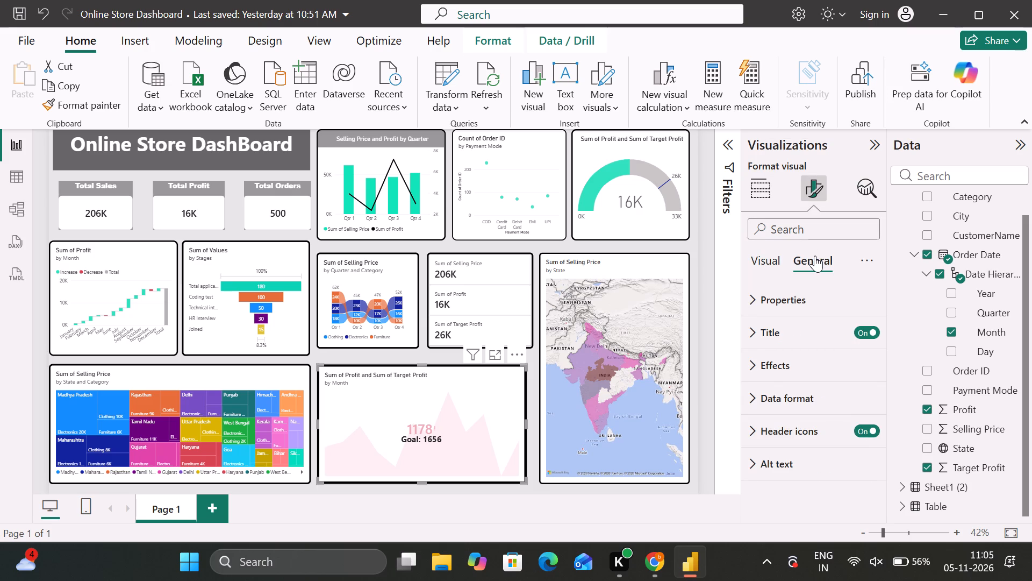
{"action": "left_click", "coordinate": [775, 425]}
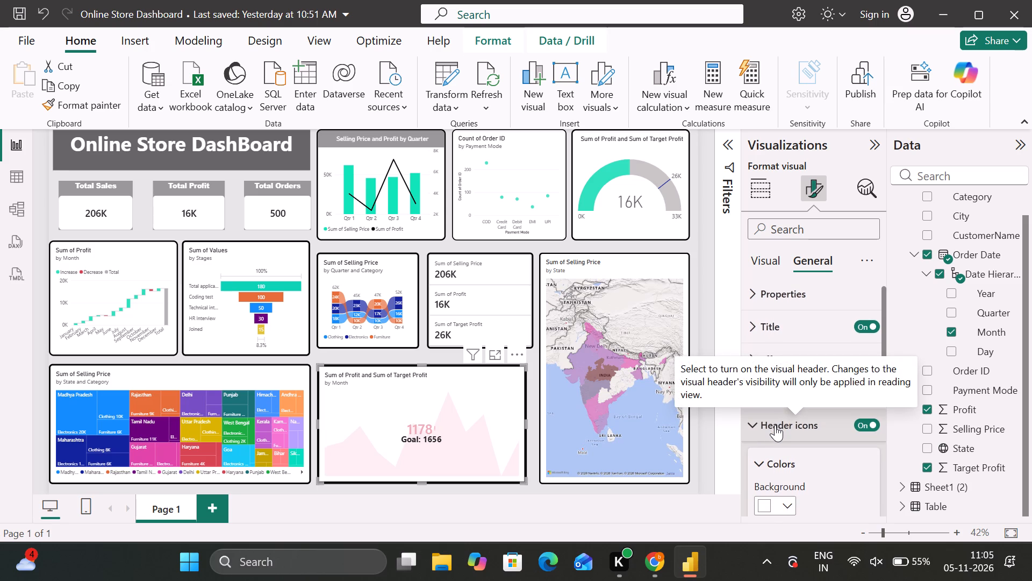
{"action": "left_click", "coordinate": [775, 425]}
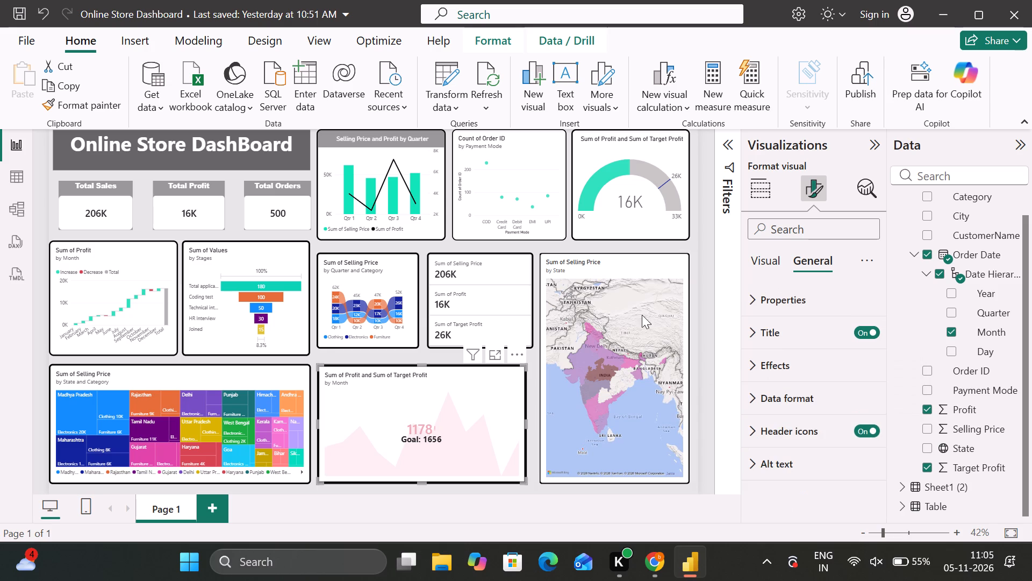
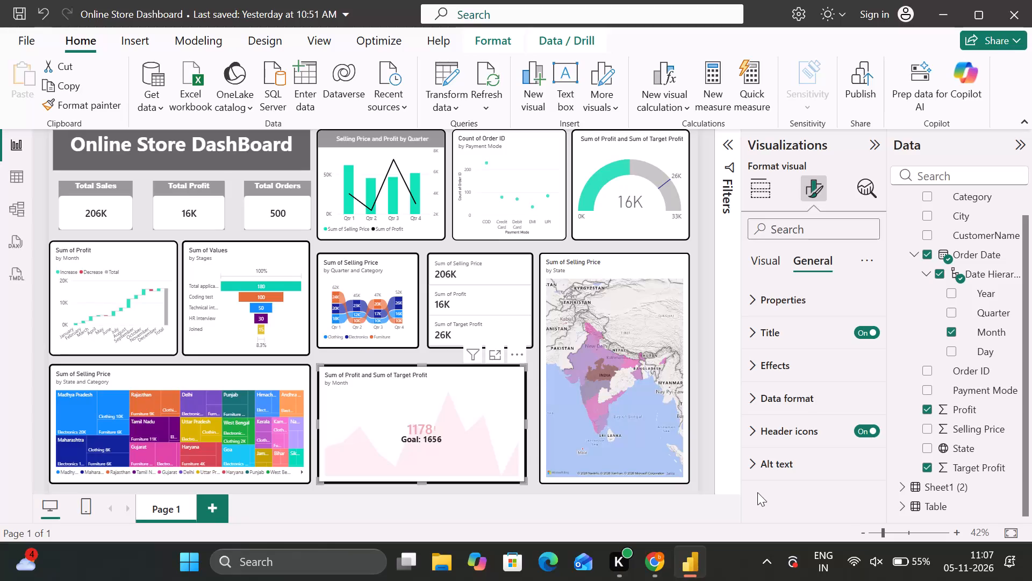
Save the Online Store Dashboard report with the formatted KPI visual.
{"action": "key", "text": "ctrl+s"}
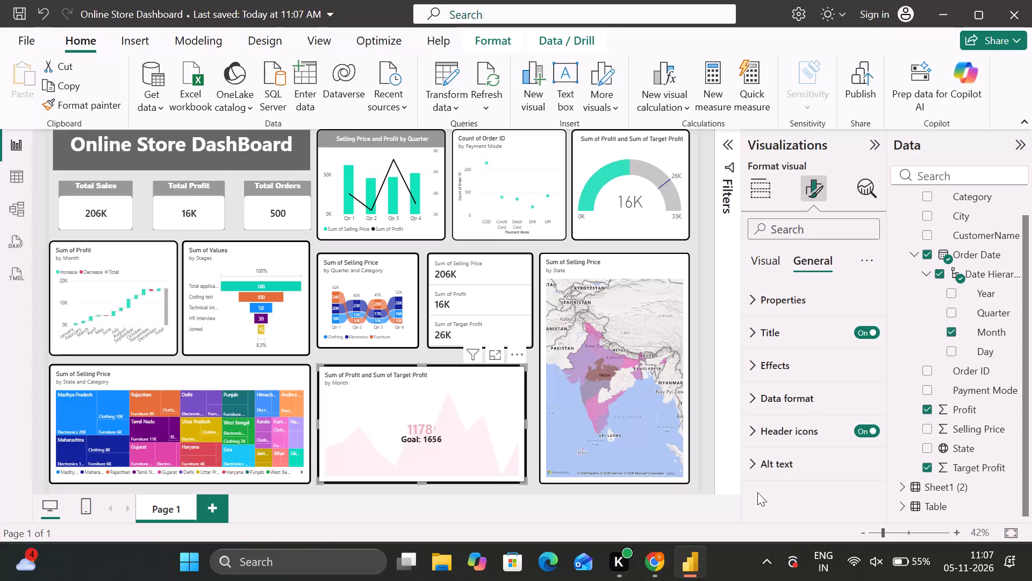
{"action": "key", "text": "ctrl+s"}
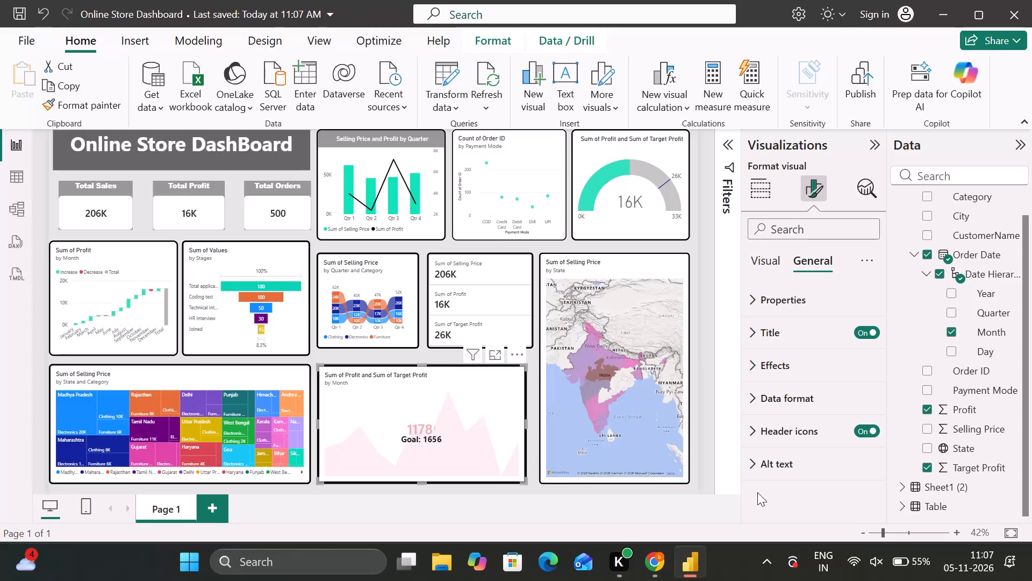
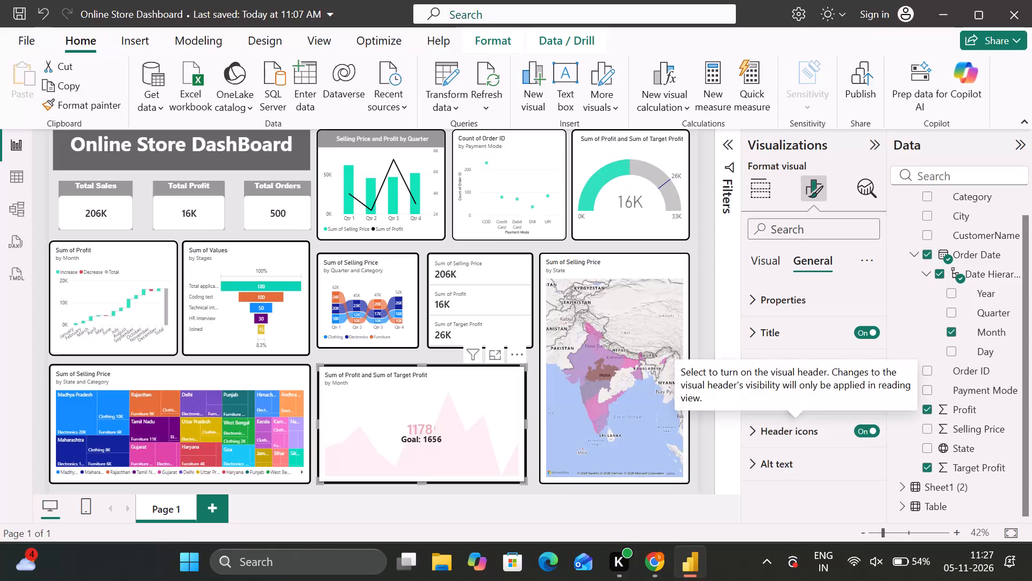
Save the Online Store Dashboard report with no visual selected and close Power BI Desktop.
{"action": "left_click", "coordinate": [700, 332]}
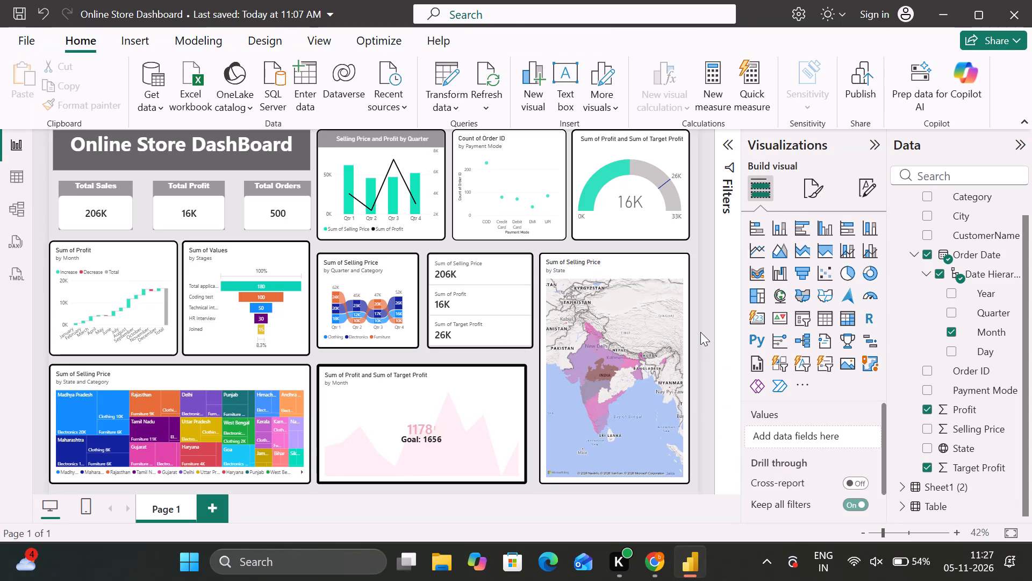
{"action": "key", "text": "ctrl+s"}
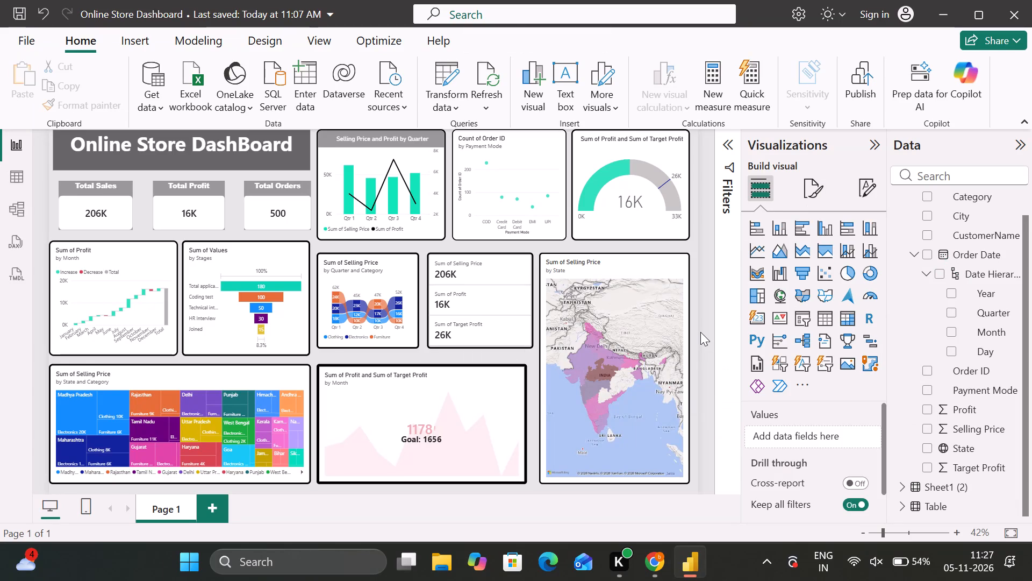
{"action": "left_click", "coordinate": [1017, 12]}
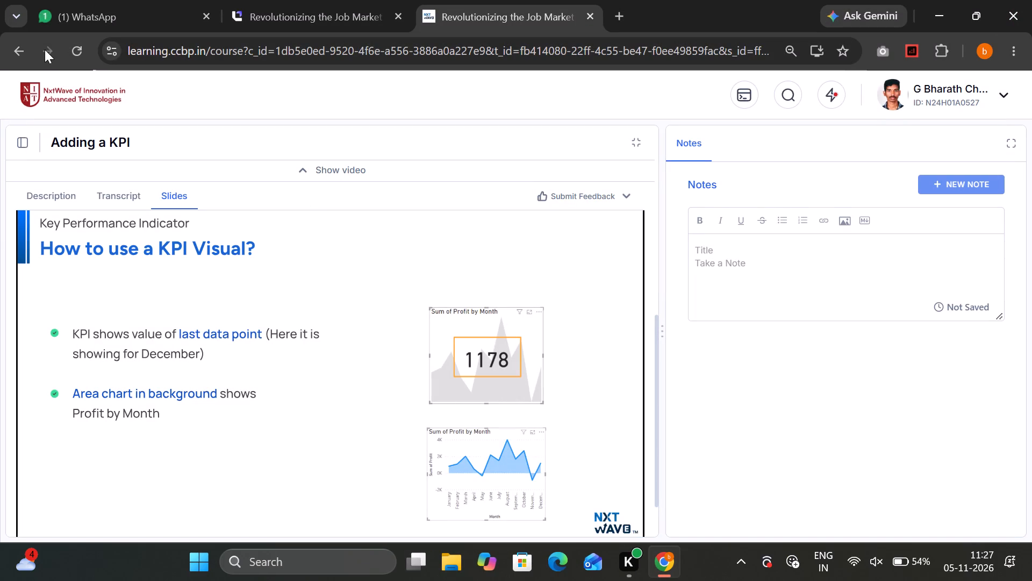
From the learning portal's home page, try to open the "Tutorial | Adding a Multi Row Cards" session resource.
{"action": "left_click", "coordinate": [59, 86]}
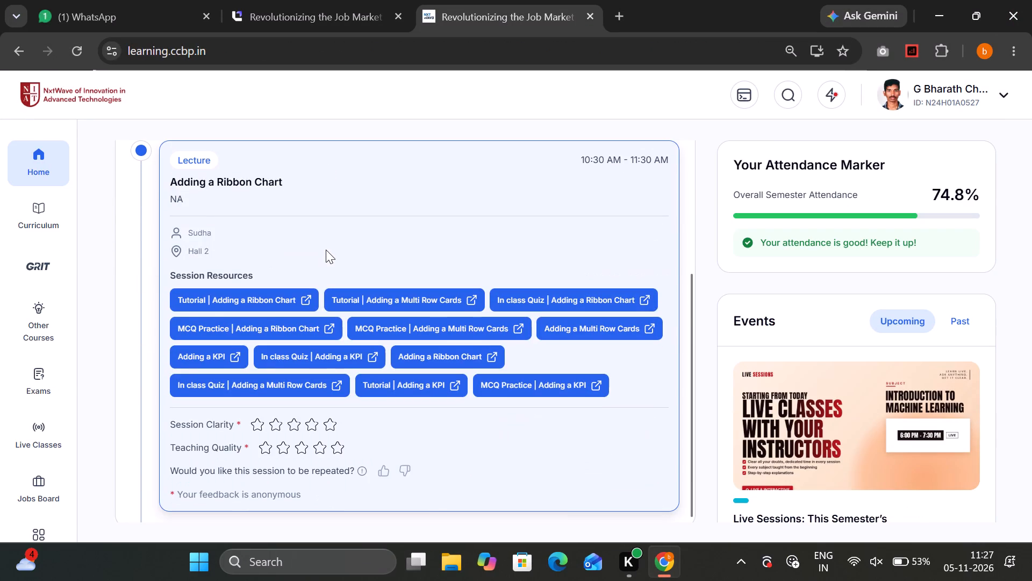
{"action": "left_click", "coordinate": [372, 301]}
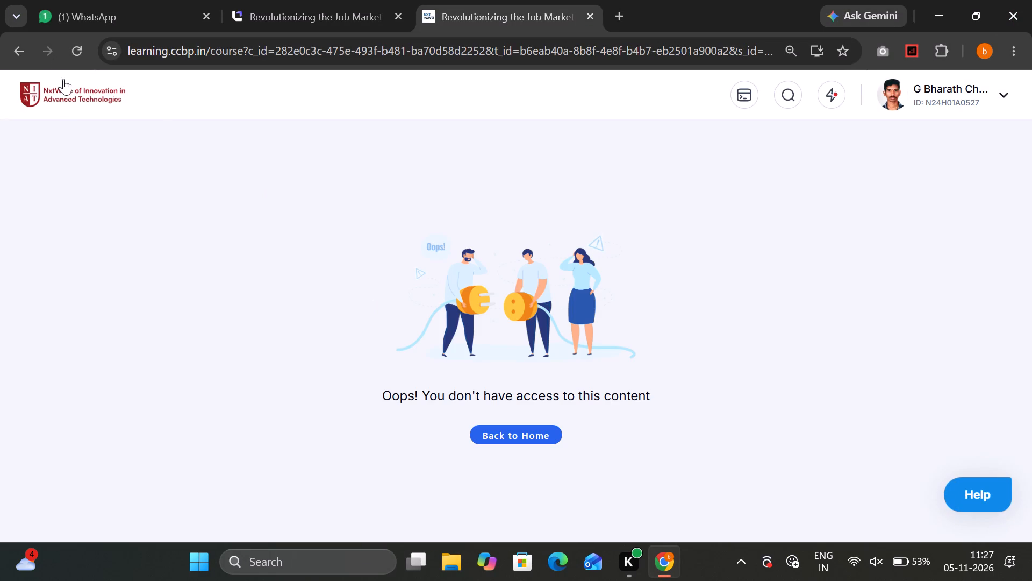
Return to the learning portal's home page and go to its "Continue from Where You Left Off" section.
{"action": "left_click", "coordinate": [63, 94]}
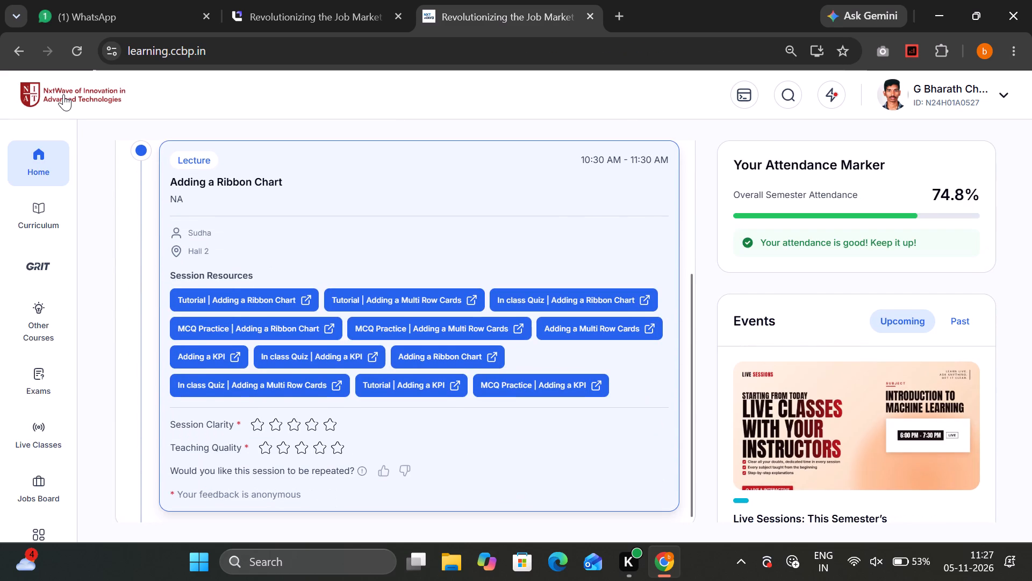
{"action": "scroll", "coordinate": [321, 324], "scroll_direction": "up", "scroll_amount": 6}
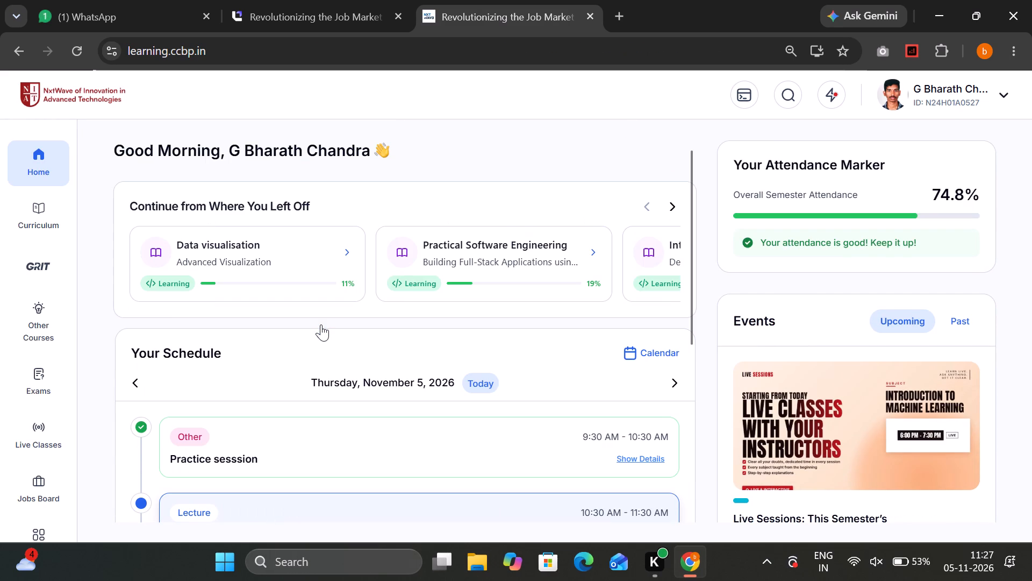
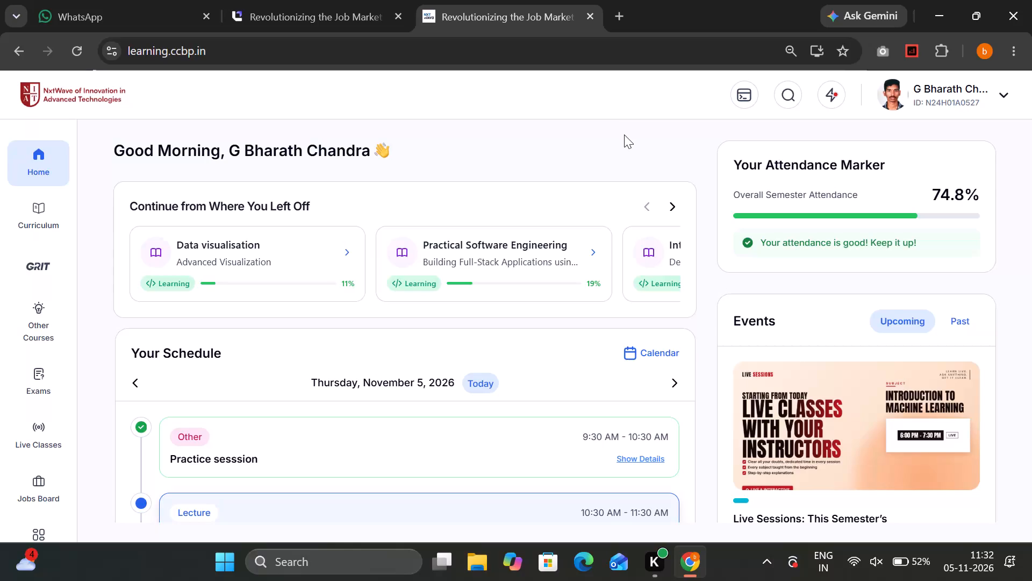
Check today's session resources for the "Adding a Ribbon Chart" lecture and reload the learning portal's home page.
{"action": "scroll", "coordinate": [612, 151], "scroll_direction": "down", "scroll_amount": 1}
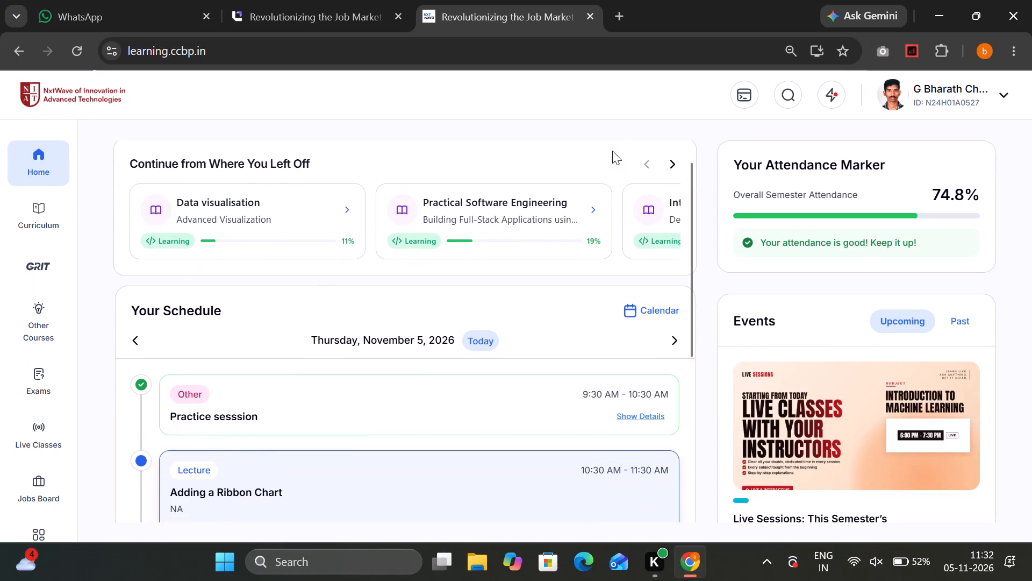
{"action": "scroll", "coordinate": [612, 151], "scroll_direction": "down", "scroll_amount": 5}
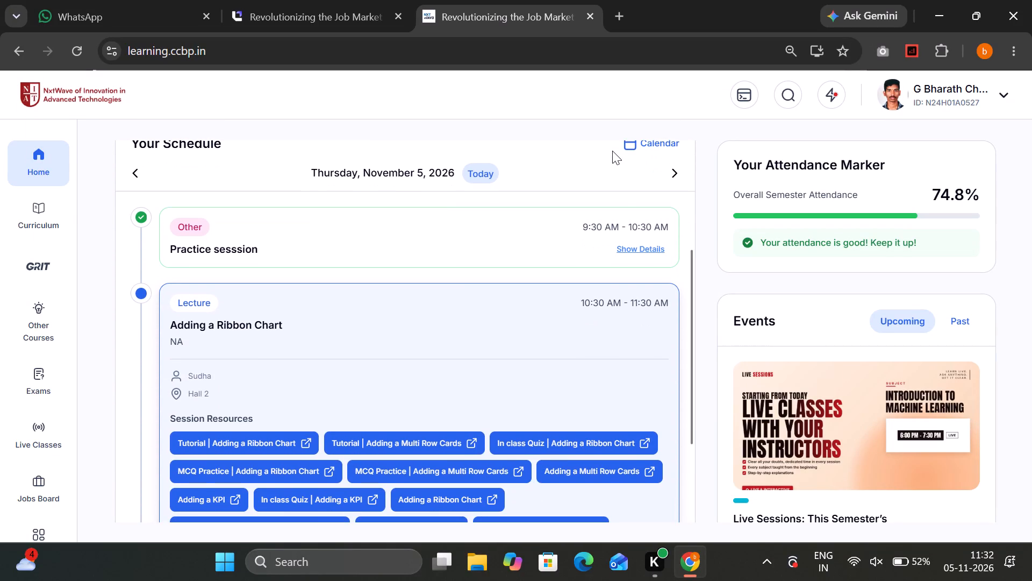
{"action": "scroll", "coordinate": [612, 151], "scroll_direction": "up", "scroll_amount": 4}
{"action": "scroll", "coordinate": [612, 151], "scroll_direction": "down", "scroll_amount": 1}
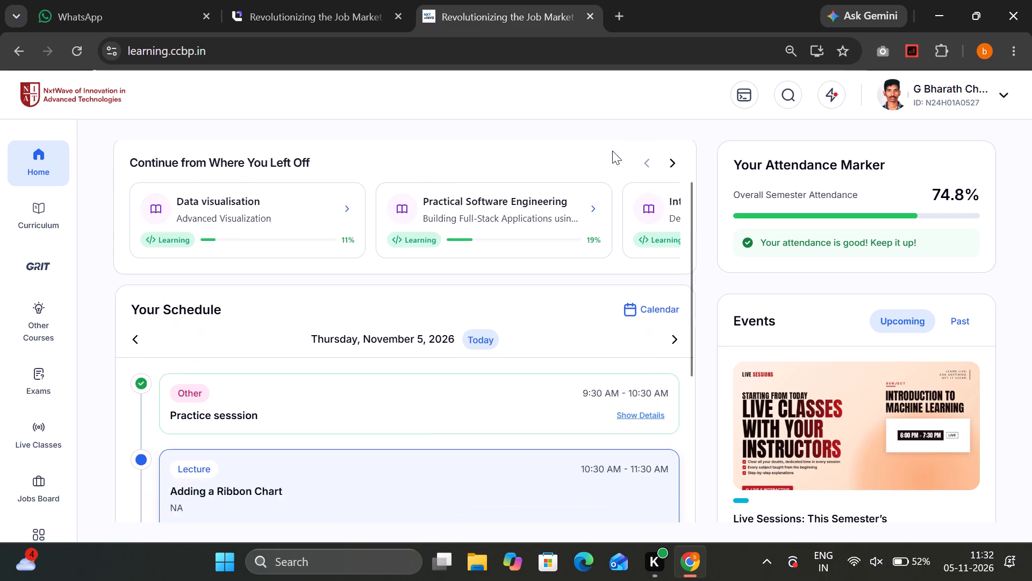
{"action": "left_click", "coordinate": [70, 54]}
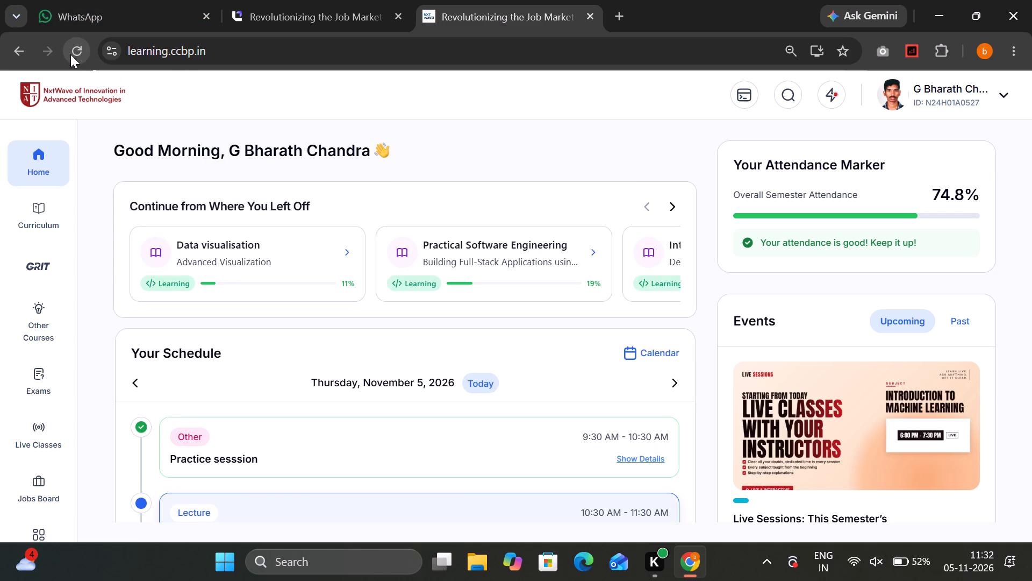